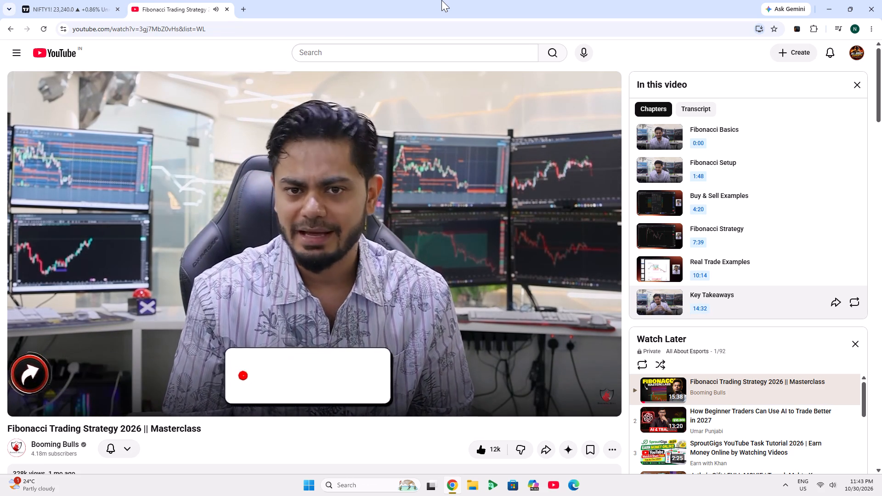
Look through the description and comments below the Fibonacci Trading Strategy 2026 || Masterclass video.
scroll(239, 0, "down", 4)
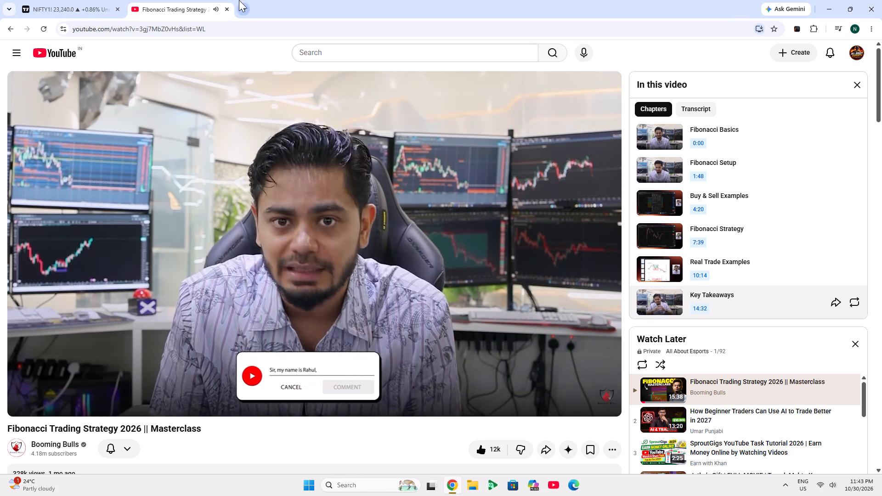
scroll(367, 0, "down", 12)
scroll(367, 0, "up", 7)
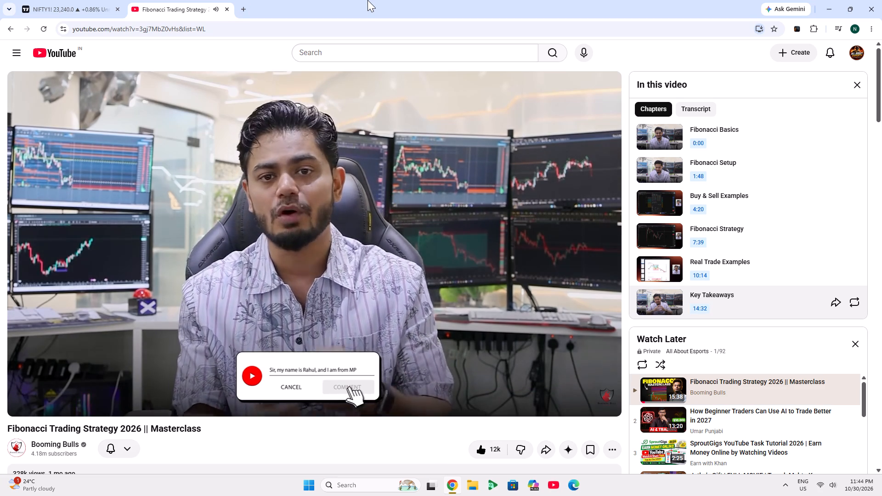
scroll(367, 0, "up", 5)
scroll(367, 0, "down", 14)
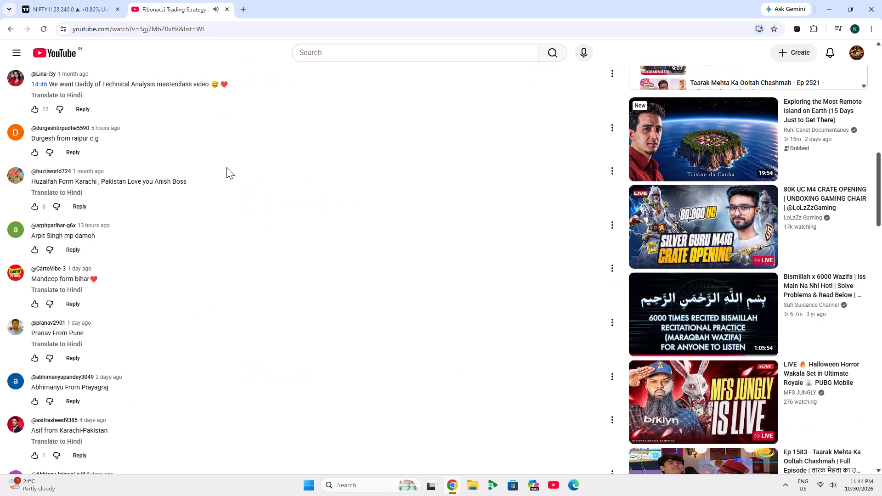
scroll(209, 225, "up", 2)
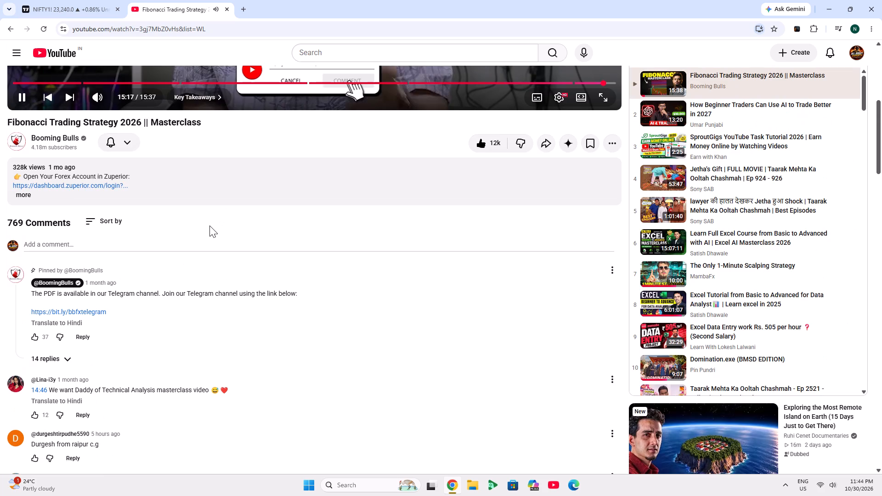
scroll(181, 120, "up", 2)
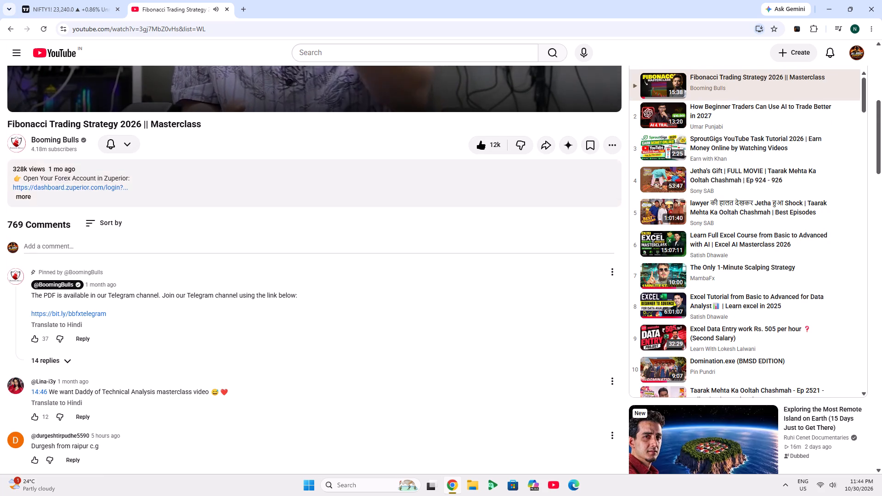
scroll(181, 120, "up", 2)
scroll(181, 120, "down", 3)
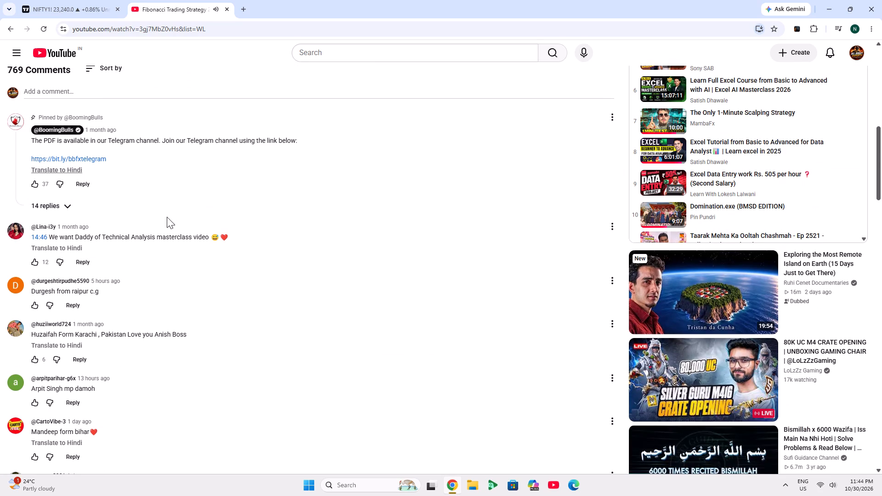
scroll(170, 235, "up", 2)
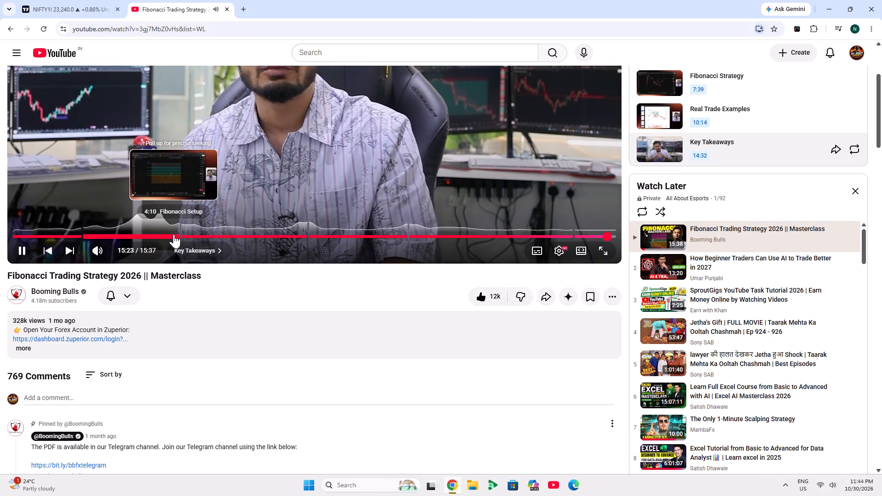
scroll(174, 234, "down", 2)
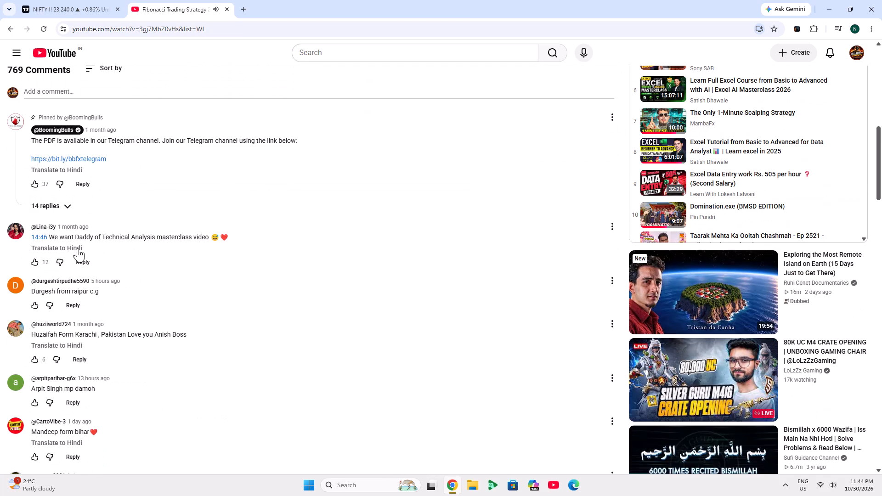
Open the Booming Bulls channel page from the Fibonacci Trading Strategy 2026 video.
scroll(43, 229, "up", 3)
left_click(64, 439)
left_click(51, 449)
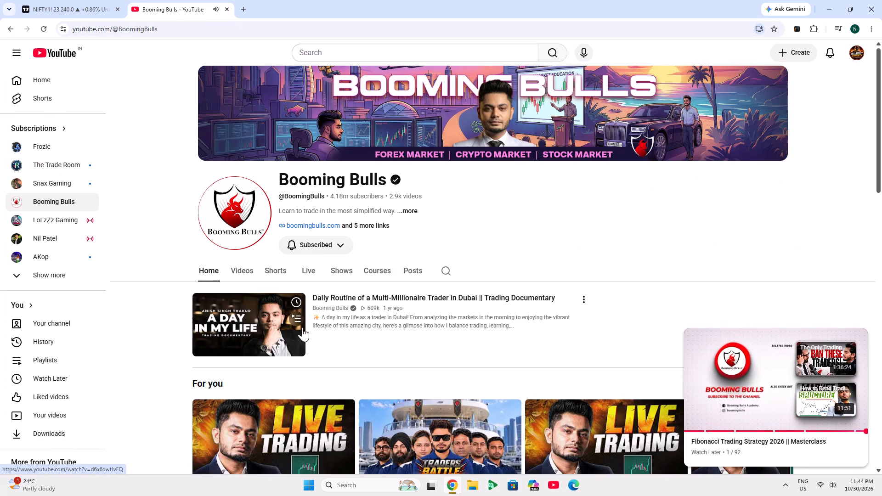
Browse the Booming Bulls channel's uploaded videos, sorted by latest, to examine the available trading topics.
left_click(246, 272)
scroll(245, 272, "down", 1)
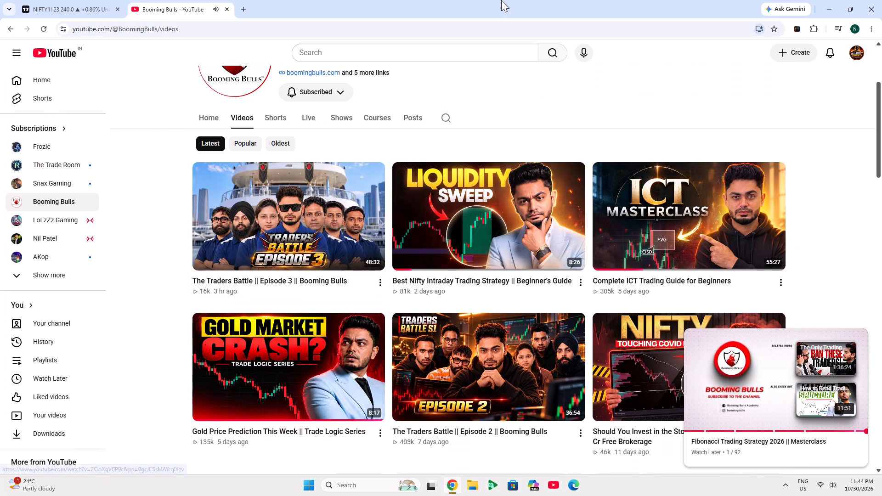
scroll(794, 293, "down", 1)
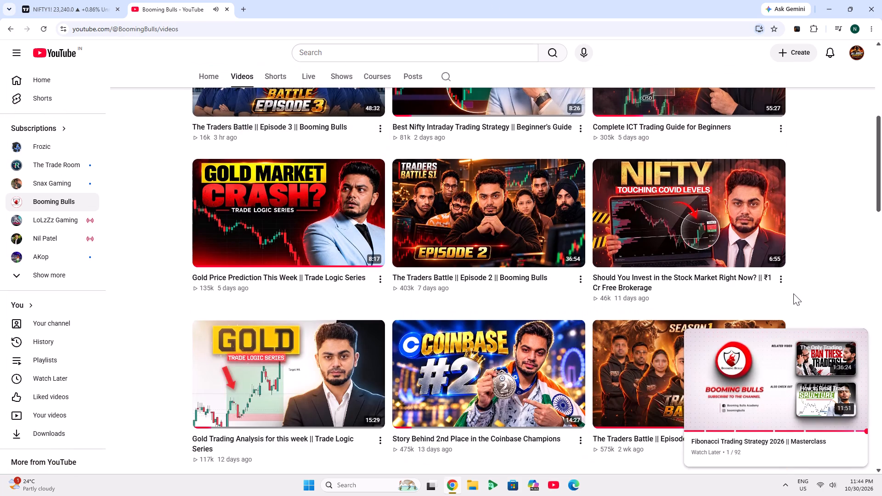
scroll(793, 293, "down", 2)
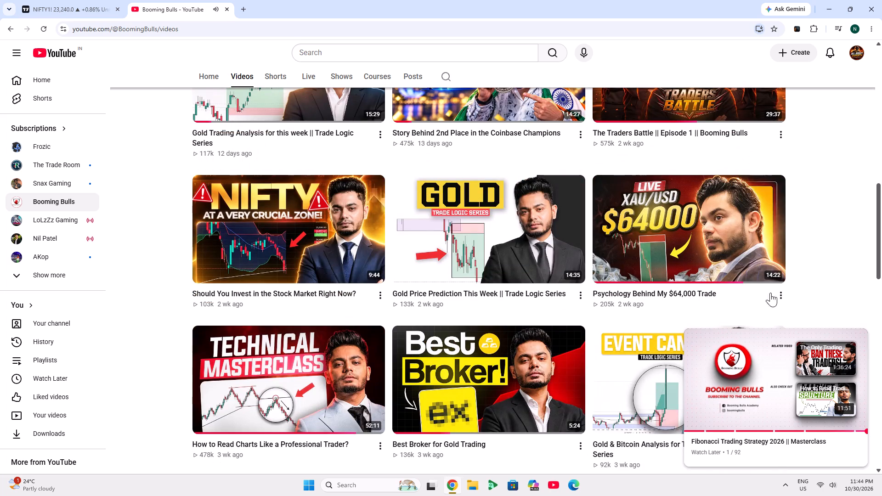
scroll(516, 272, "down", 1)
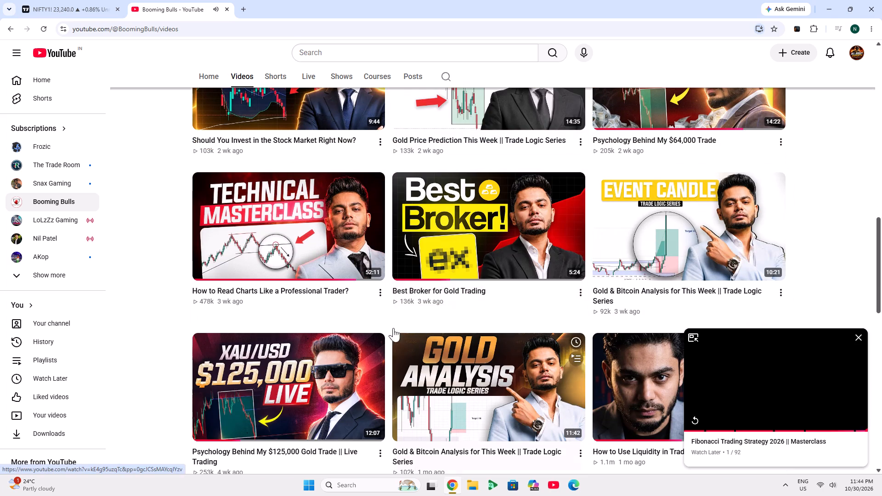
Preview the videos "Best Nifty Intraday Trading Strategy" and "Complete ICT Trading Guide for Beginners" on the Booming Bulls channel.
scroll(383, 322, "up", 5)
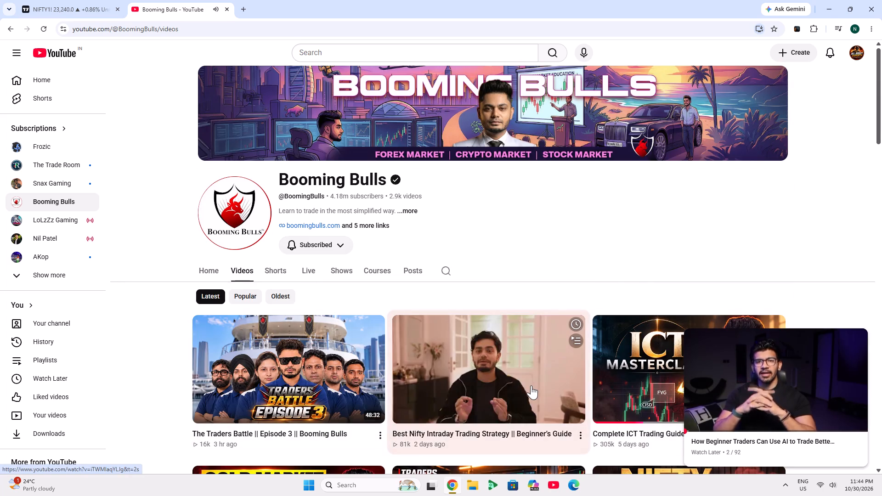
left_click(530, 385)
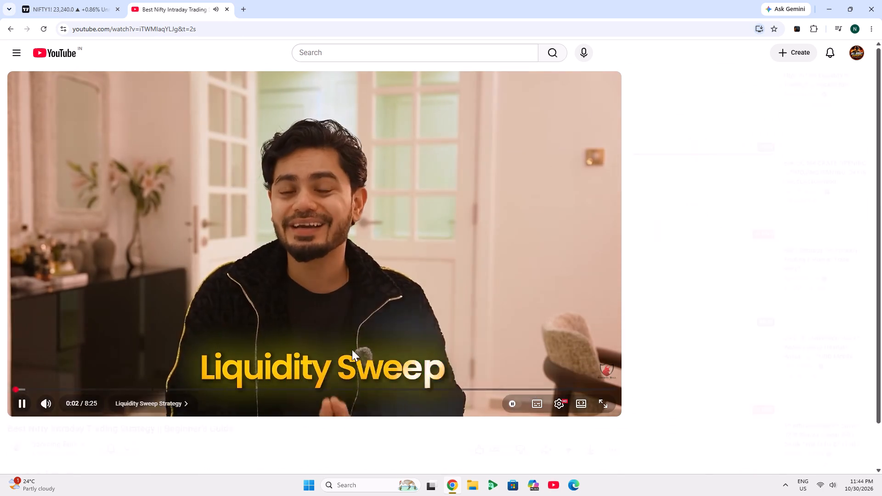
left_click(321, 388)
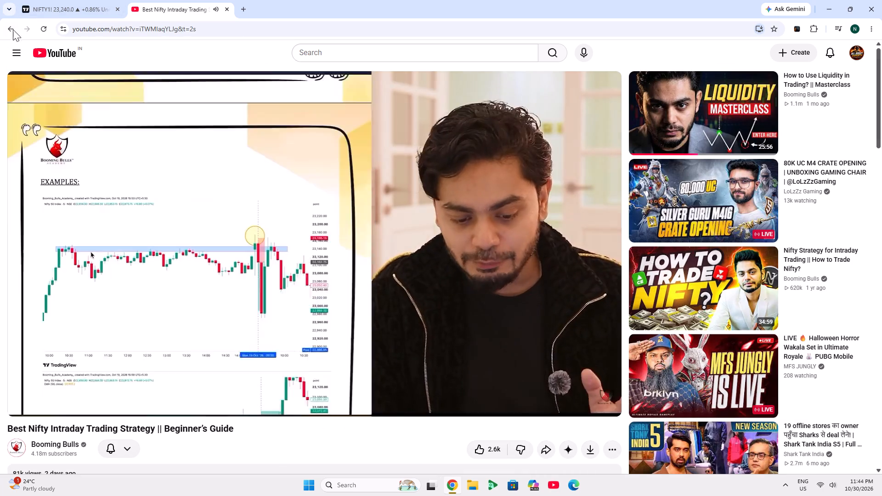
left_click(11, 29)
scroll(479, 192, "down", 1)
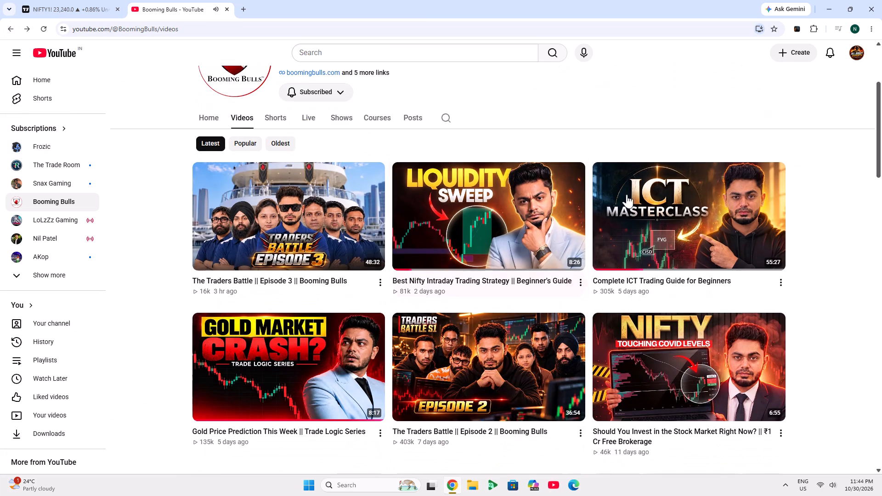
left_click(643, 194)
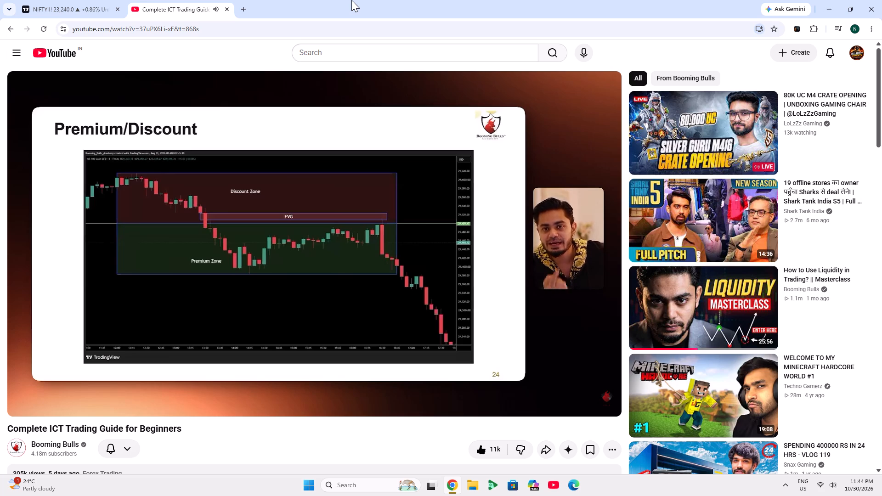
Close the YouTube page, open the XAUUSD chart in TradingView and dismiss the advertisement covering it.
middle_click(181, 0)
left_click(121, 0)
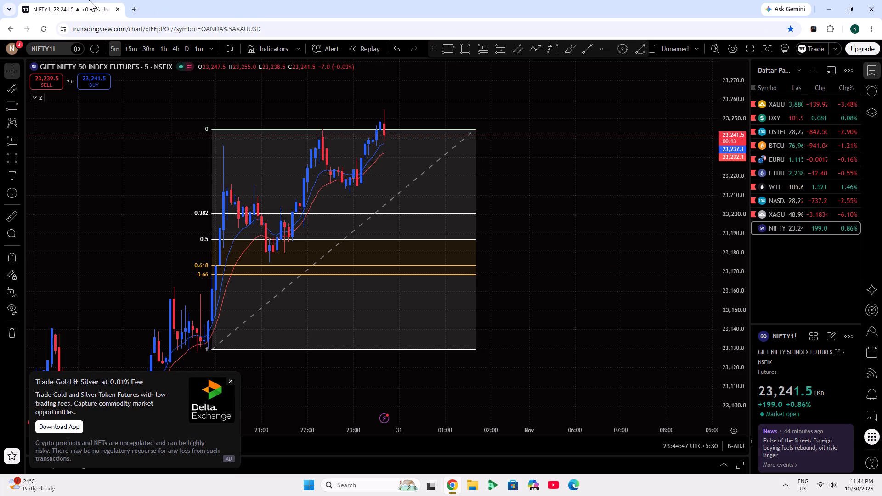
left_click(778, 96)
left_click(771, 104)
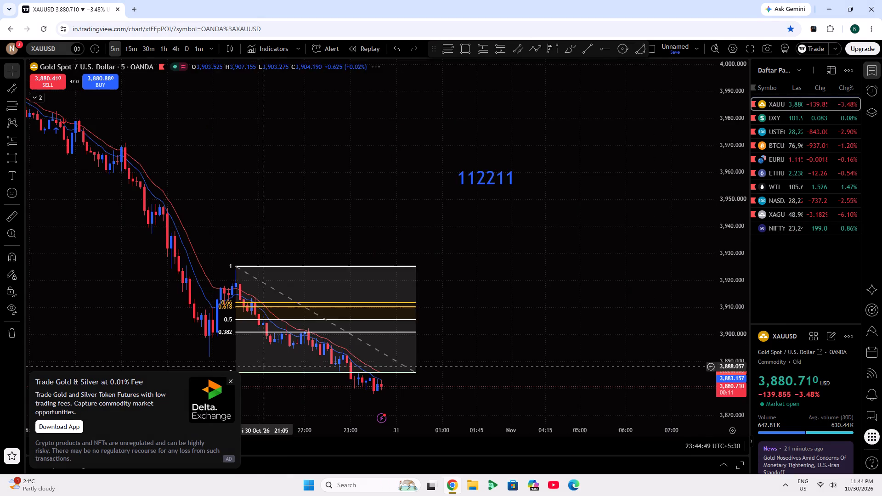
left_click(229, 379)
Delete the Fibonacci retracement drawn over the latest decline on the 5-minute XAUUSD chart.
scroll(355, 299, "down", 6)
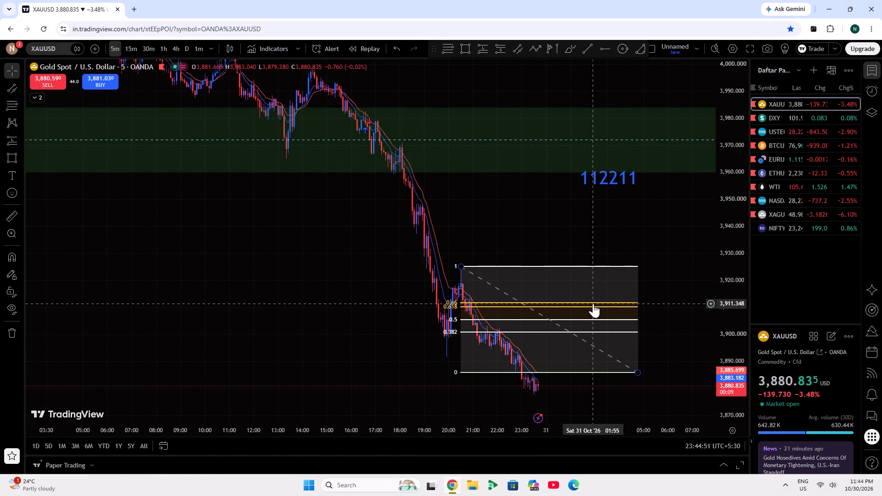
left_click(593, 304)
left_click(526, 78)
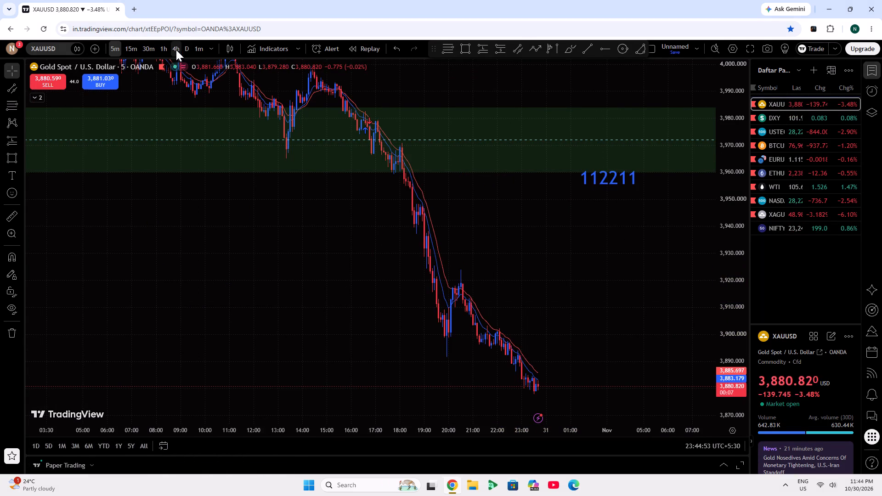
Switch XAUUSD to the 1-hour timeframe and examine the price swings from about 20 to 30 October.
left_click(158, 48)
double_click(743, 217)
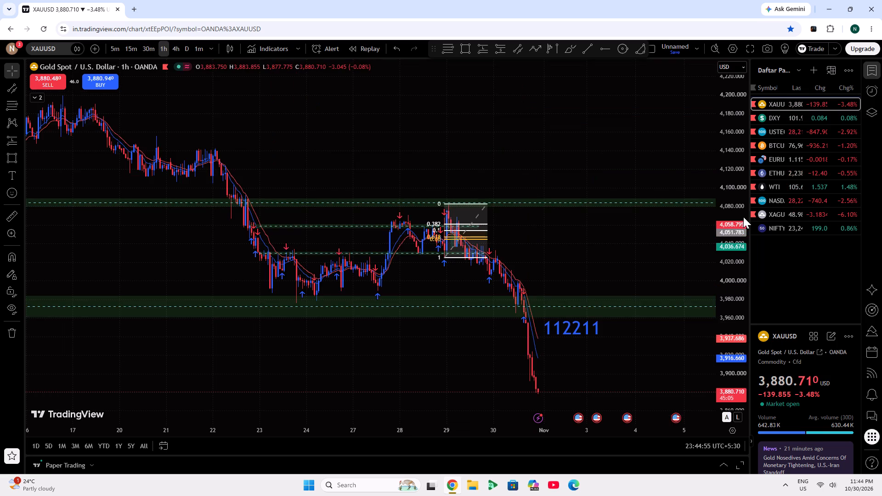
scroll(534, 328, "up", 6)
left_click_drag(517, 345, 718, 323)
left_click_drag(279, 343, 526, 327)
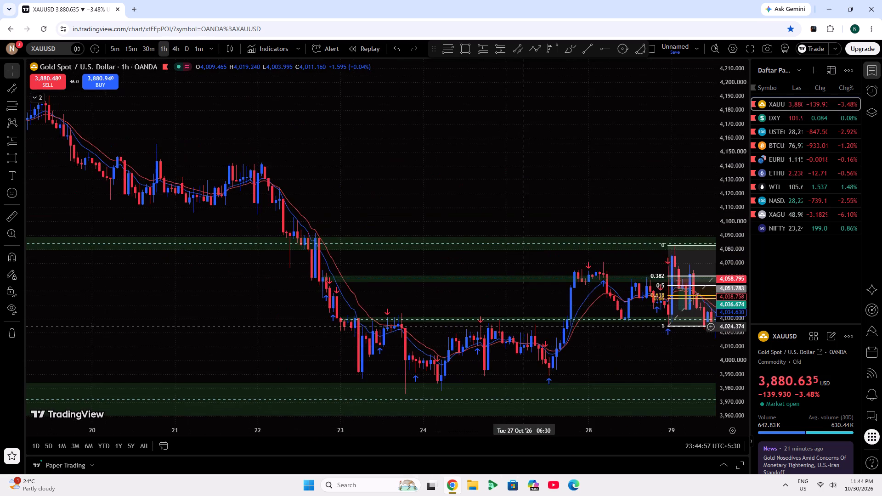
left_click_drag(526, 327, 573, 325)
scroll(469, 171, "down", 4)
left_click_drag(678, 200, 362, 198)
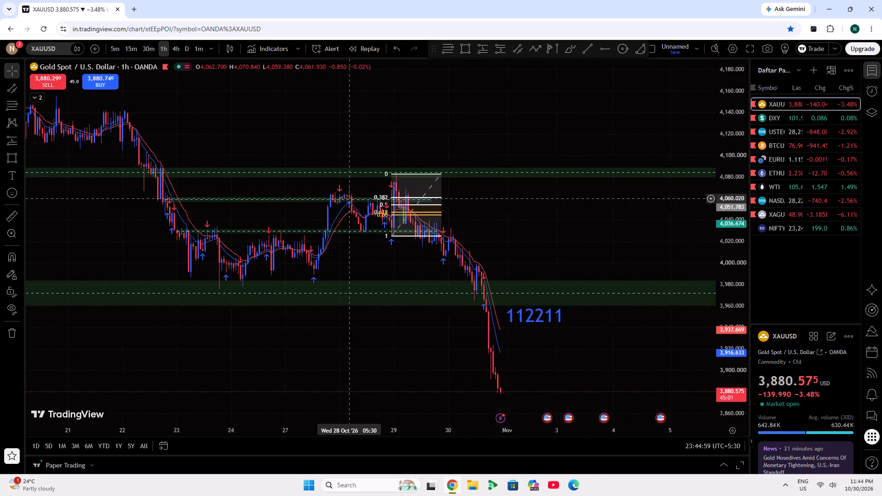
left_click_drag(362, 198, 374, 198)
scroll(735, 296, "up", 6)
left_click_drag(554, 261, 596, 269)
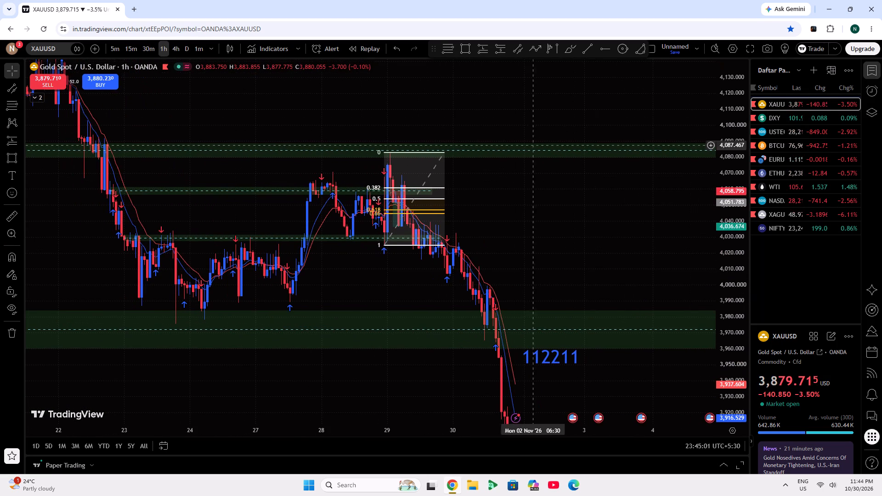
Draw a Fibonacci retracement from the 27 October low at about 3,988.5 up to the 28 October high near 4,070.
left_click(442, 50)
left_click(289, 303)
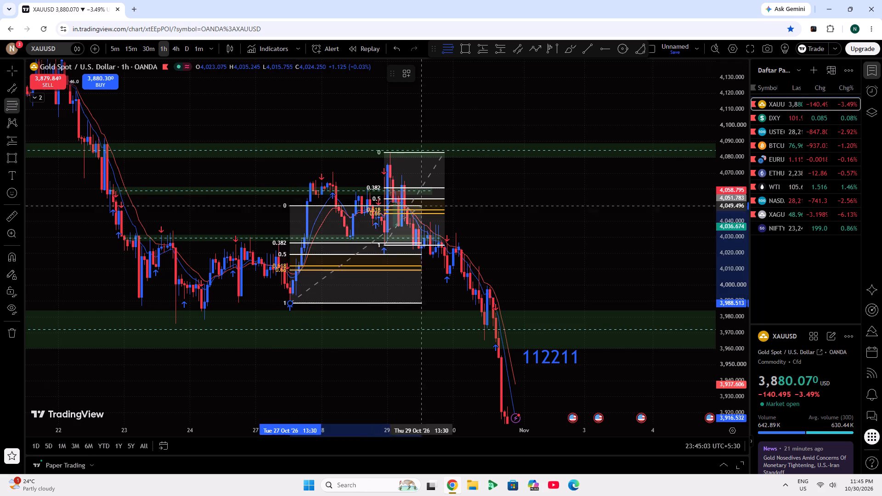
left_click(486, 172)
left_click(526, 213)
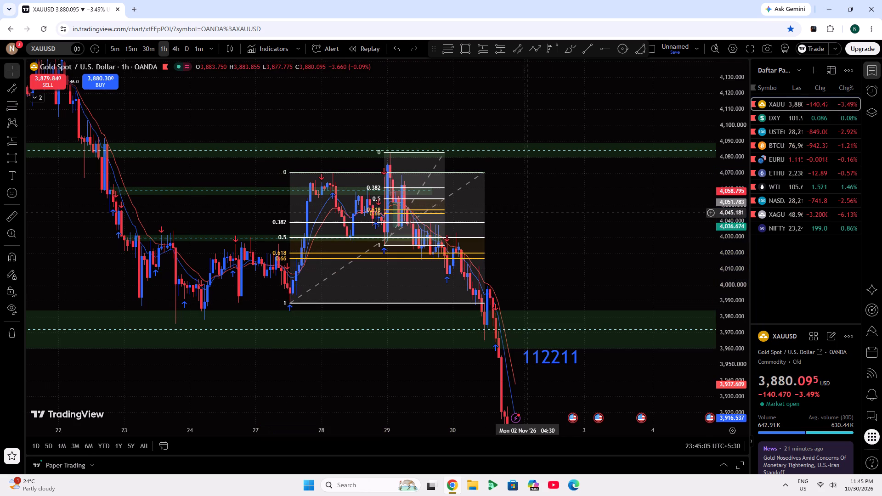
Switch to the 15-minute timeframe and delete the smaller Fibonacci retracement that starts on 29 October.
scroll(725, 268, "up", 5)
scroll(669, 287, "up", 4)
left_click_drag(540, 259, 593, 268)
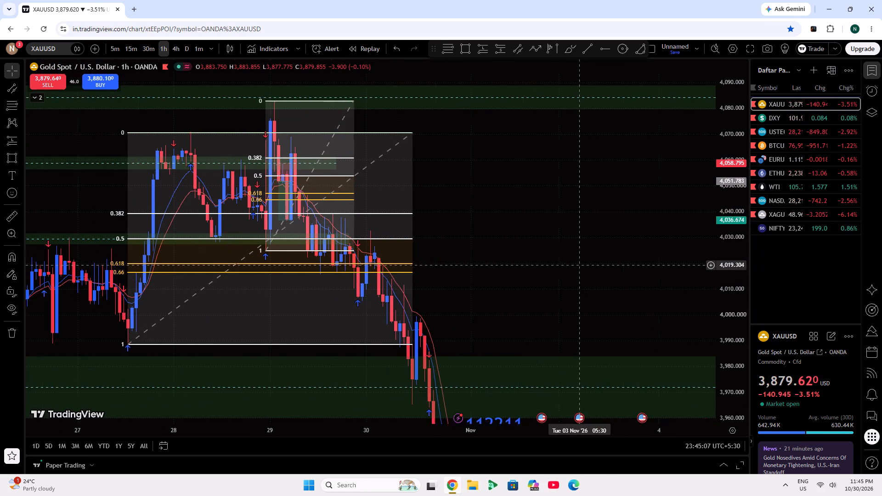
left_click_drag(593, 268, 678, 298)
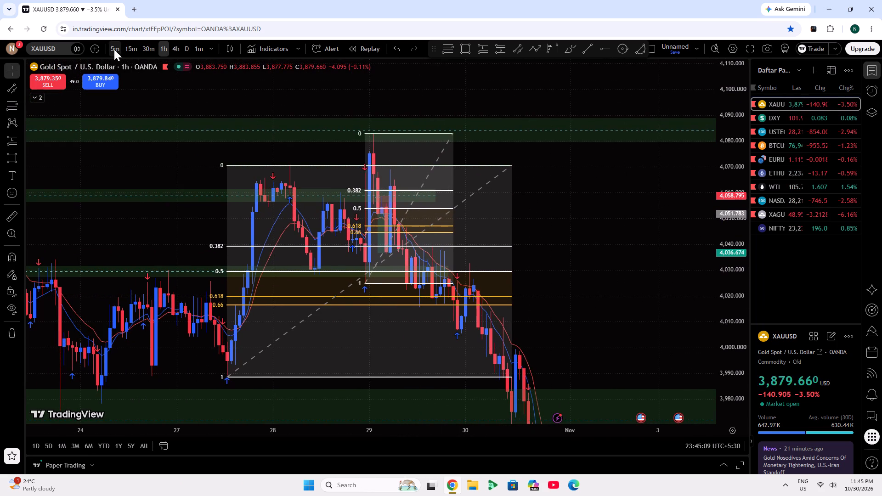
left_click(133, 53)
scroll(388, 290, "down", 6)
left_click_drag(579, 277, 634, 287)
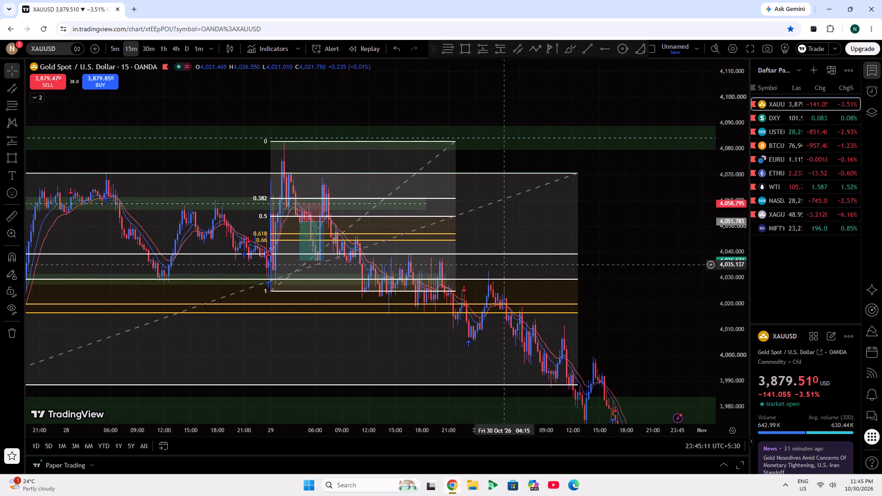
scroll(373, 225, "down", 2)
left_click(441, 144)
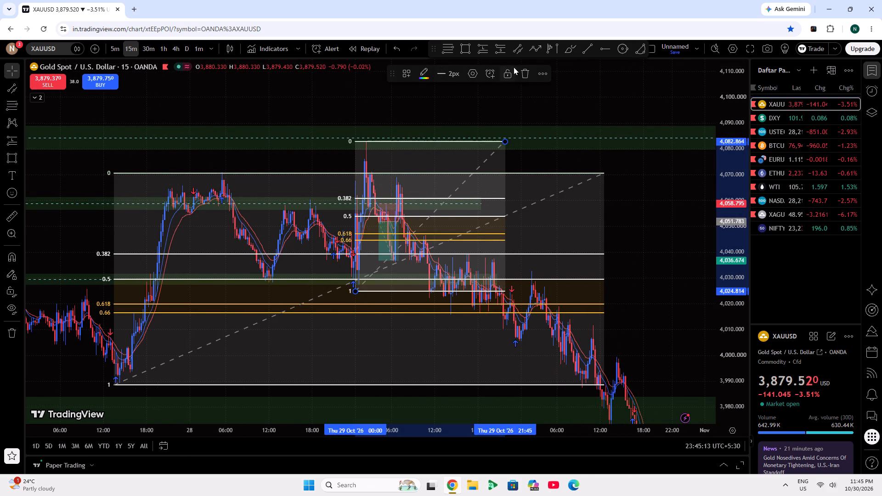
left_click(519, 68)
Delete the short position drawing on 29 October.
left_click(398, 225)
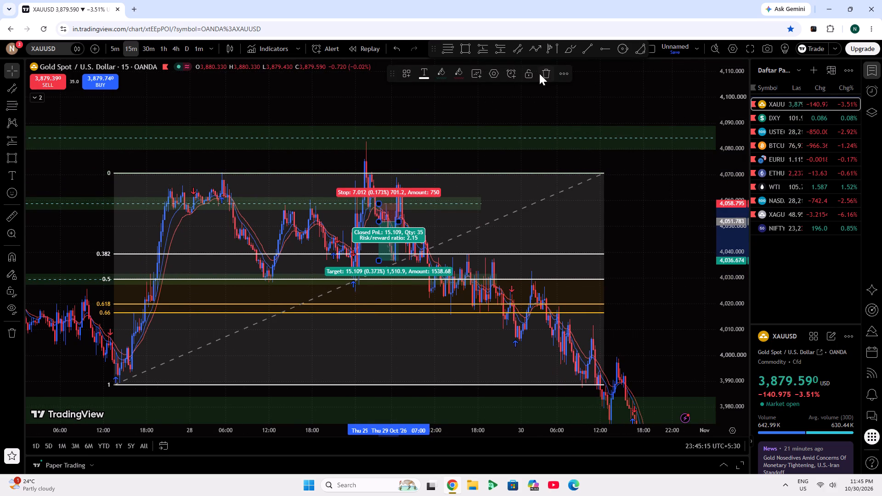
left_click(543, 73)
Examine how price behaves around the 0.382 to 0.66 retracement levels on 28 and 29 October.
left_click_drag(373, 250, 514, 258)
scroll(486, 299, "up", 6)
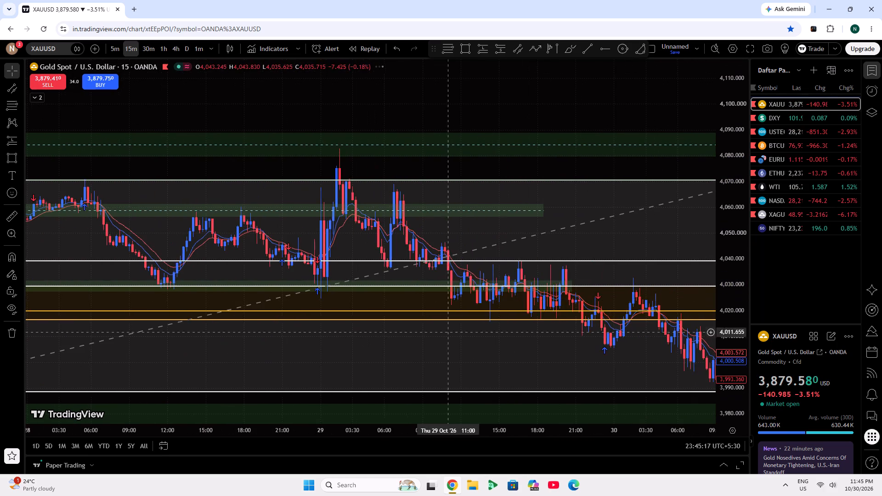
left_click_drag(386, 361, 541, 294)
scroll(733, 300, "up", 4)
left_click_drag(476, 239, 526, 310)
left_click(400, 45)
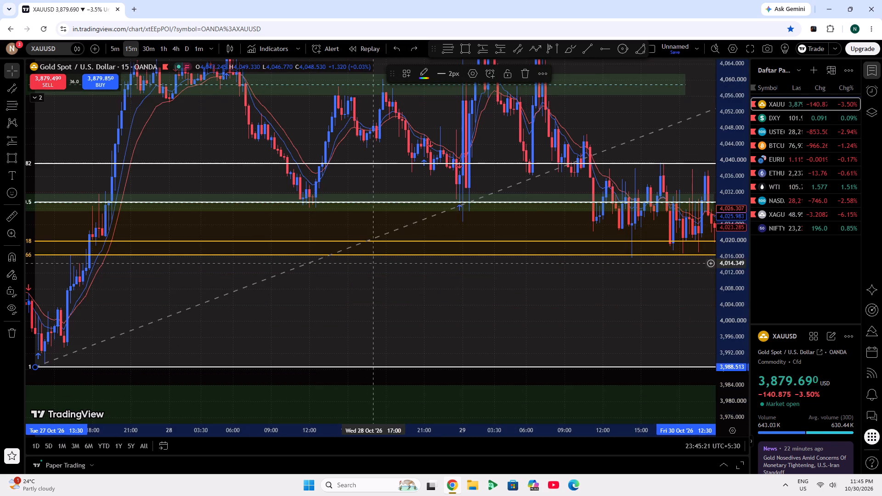
left_click_drag(373, 265, 448, 345)
scroll(459, 338, "down", 4)
left_click_drag(272, 232, 68, 177)
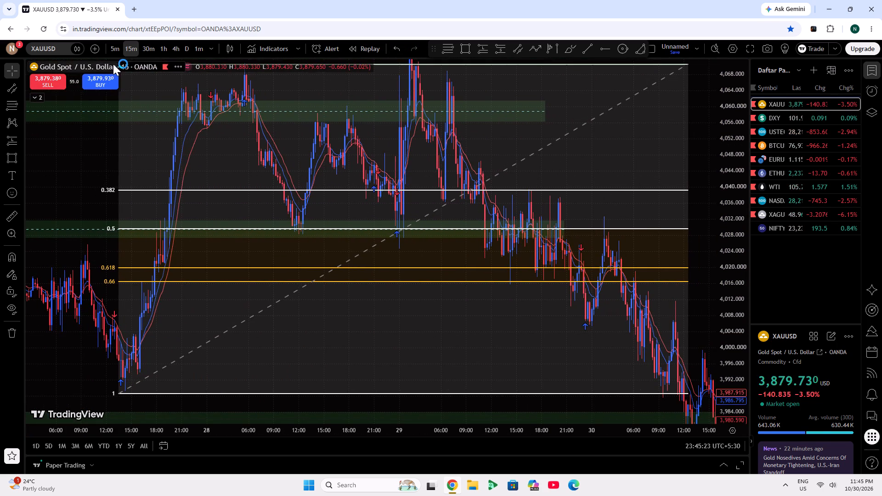
left_click(139, 57)
left_click_drag(335, 180, 334, 201)
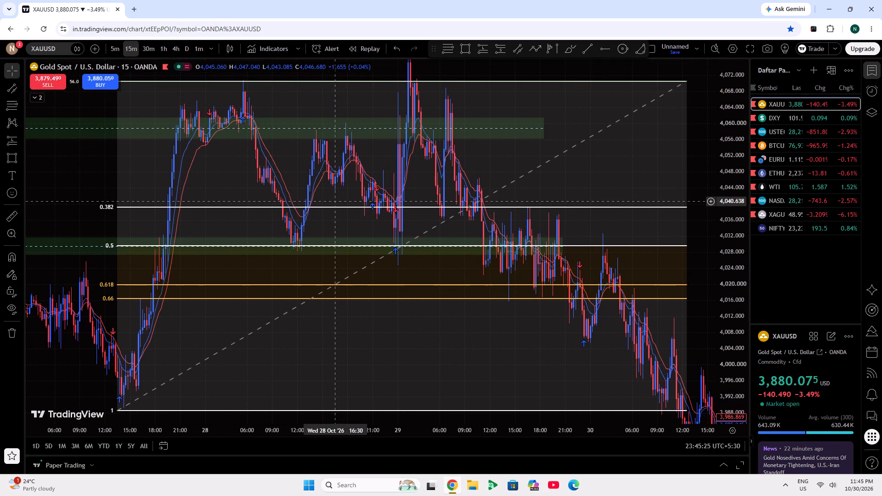
left_click_drag(335, 230, 334, 251)
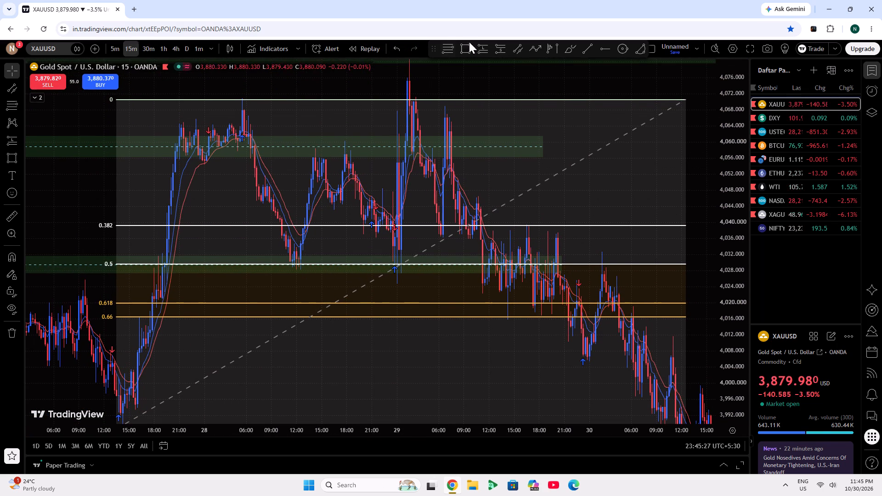
Place a long position at the 28 October pullback low, with entry about 4,032.75, stop about 4,027.04 and target about 4,043.50.
left_click(492, 49)
left_click(484, 49)
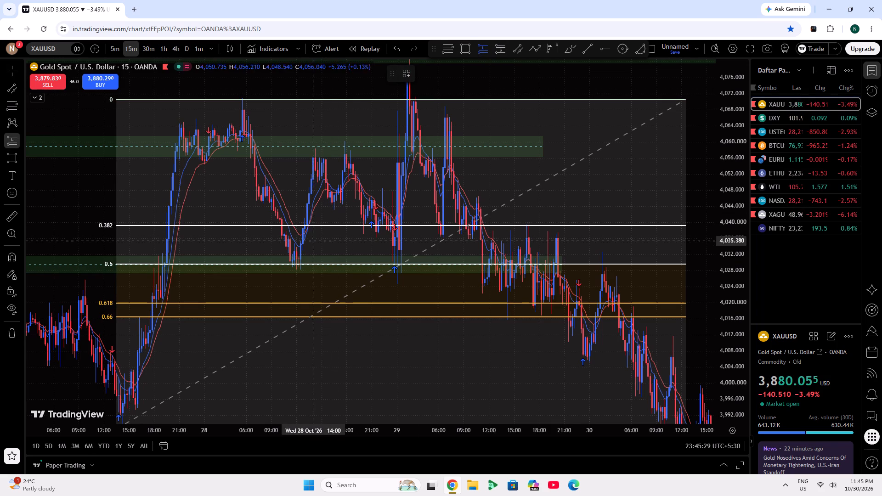
left_click(296, 251)
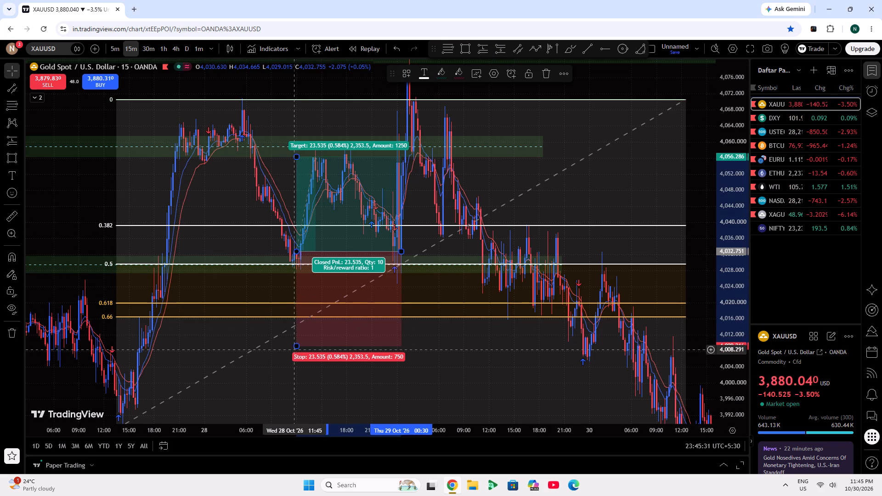
left_click_drag(297, 347, 304, 272)
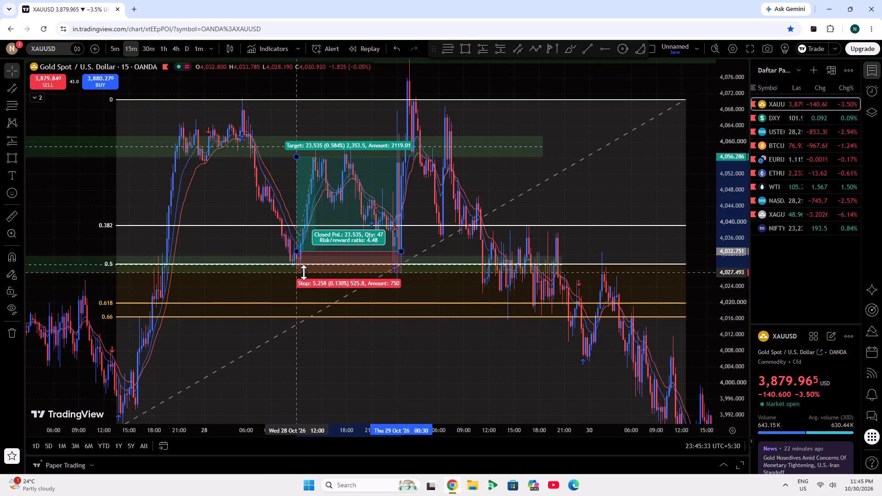
left_click_drag(304, 272, 309, 274)
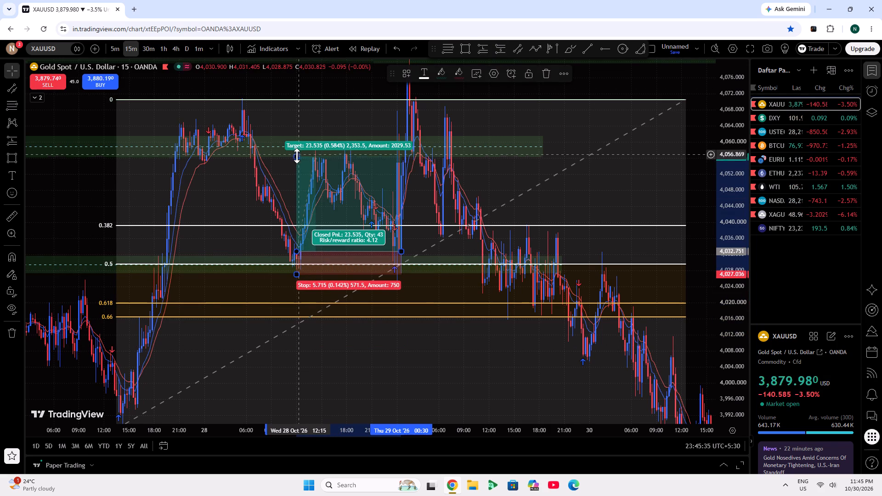
left_click_drag(296, 157, 296, 205)
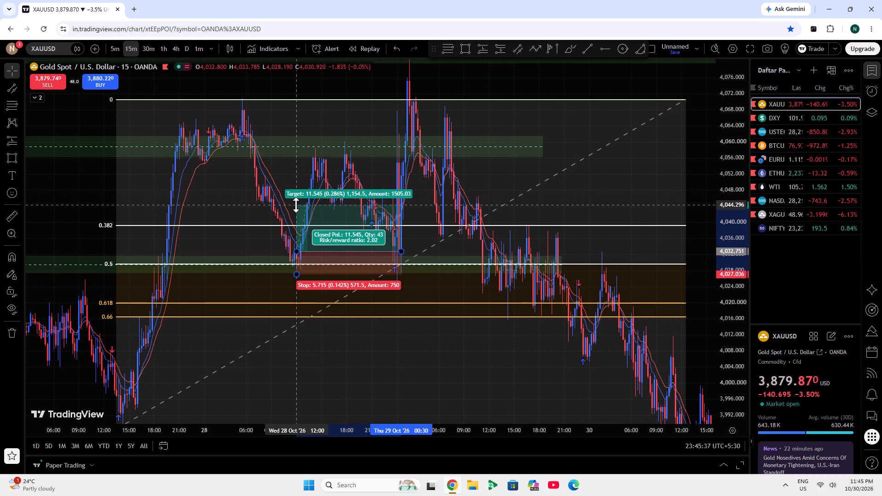
left_click_drag(296, 205, 296, 208)
left_click(49, 203)
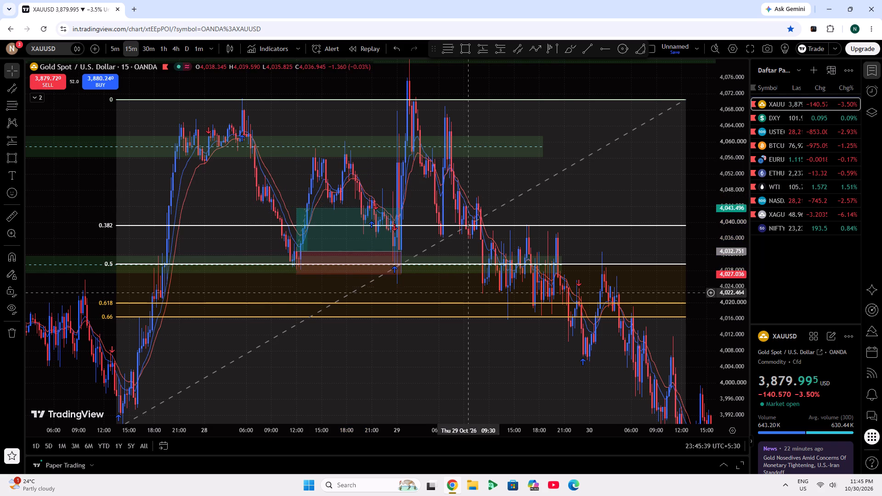
Move the long position to the early 29 October price action, with its entry at about 4,036.87.
left_click_drag(473, 331, 303, 368)
left_click_drag(178, 277, 295, 269)
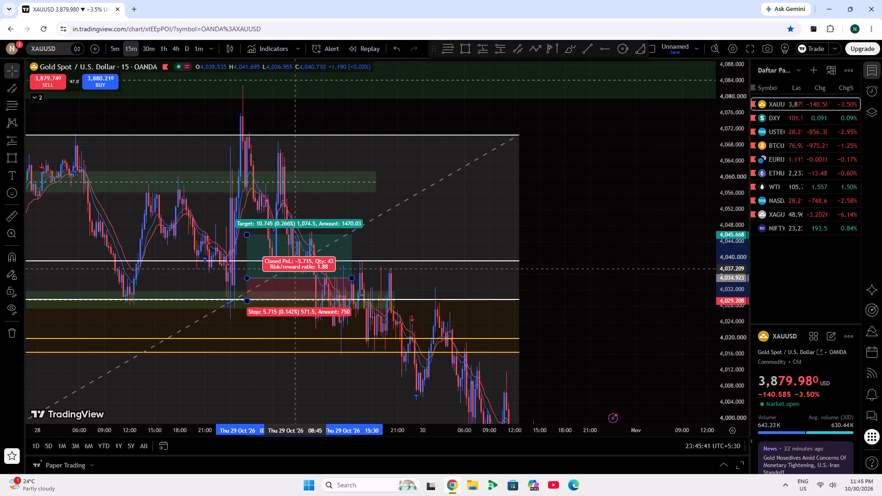
left_click_drag(295, 269, 277, 261)
left_click(280, 402)
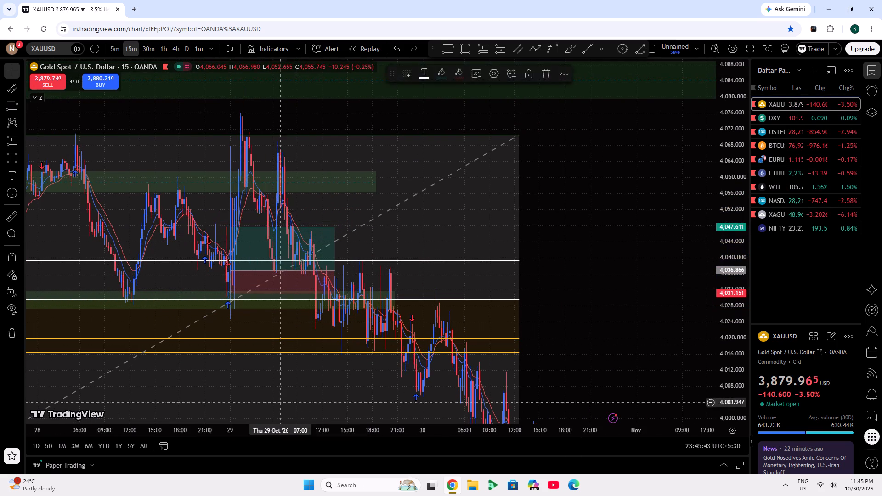
Switch the XAUUSD chart to the 5-minute timeframe.
scroll(247, 335, "up", 5)
left_click_drag(226, 250, 635, 189)
scroll(492, 253, "up", 2)
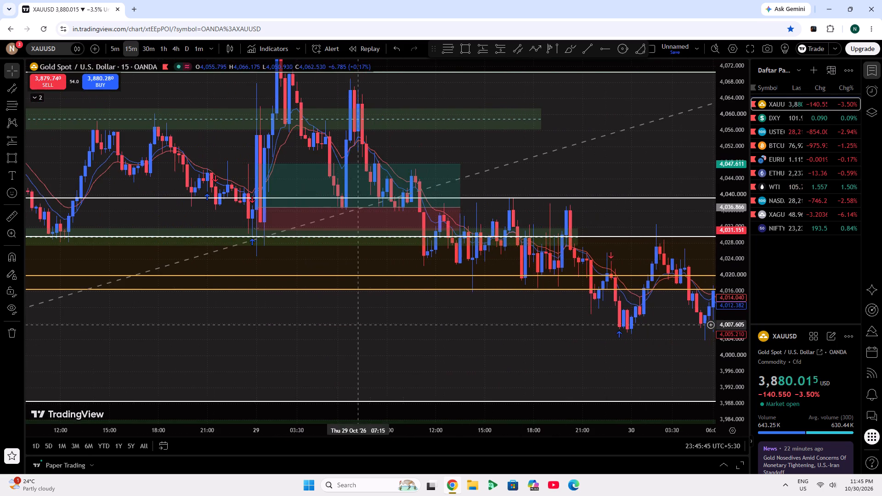
left_click_drag(358, 325, 384, 361)
left_click(114, 50)
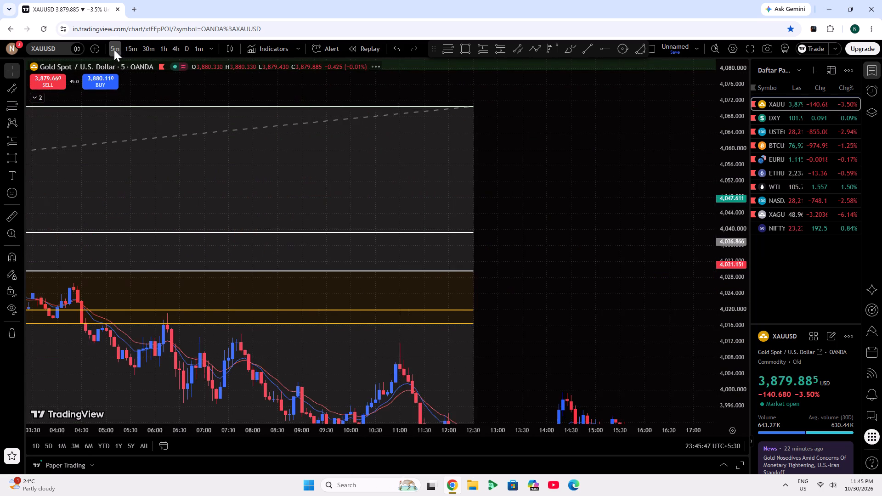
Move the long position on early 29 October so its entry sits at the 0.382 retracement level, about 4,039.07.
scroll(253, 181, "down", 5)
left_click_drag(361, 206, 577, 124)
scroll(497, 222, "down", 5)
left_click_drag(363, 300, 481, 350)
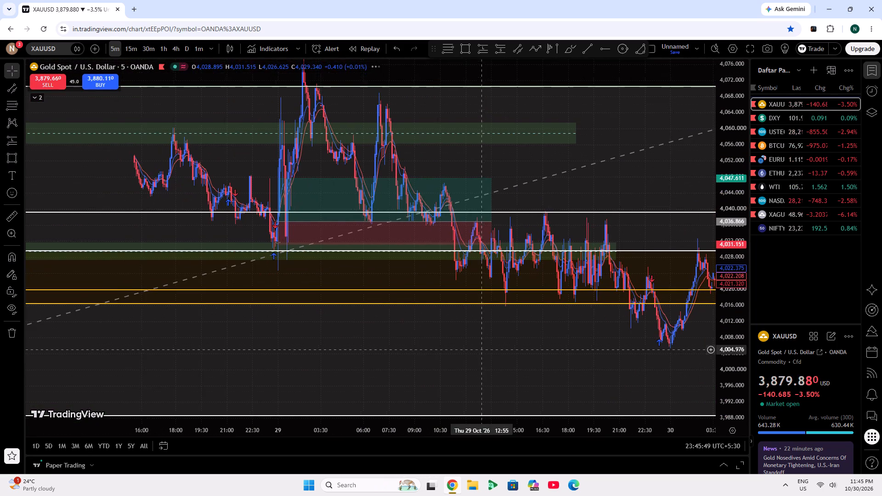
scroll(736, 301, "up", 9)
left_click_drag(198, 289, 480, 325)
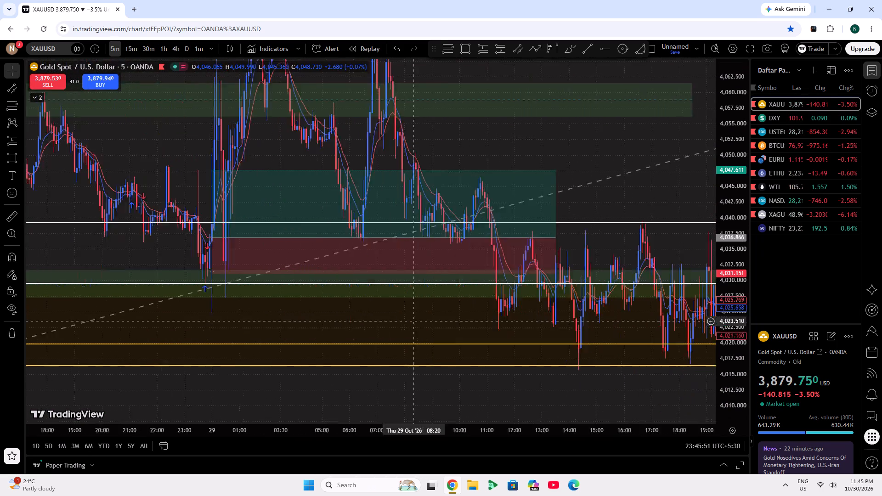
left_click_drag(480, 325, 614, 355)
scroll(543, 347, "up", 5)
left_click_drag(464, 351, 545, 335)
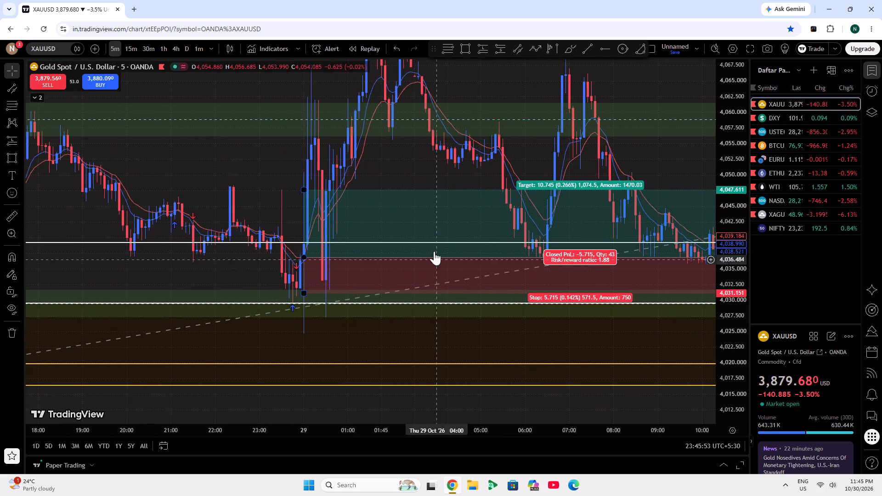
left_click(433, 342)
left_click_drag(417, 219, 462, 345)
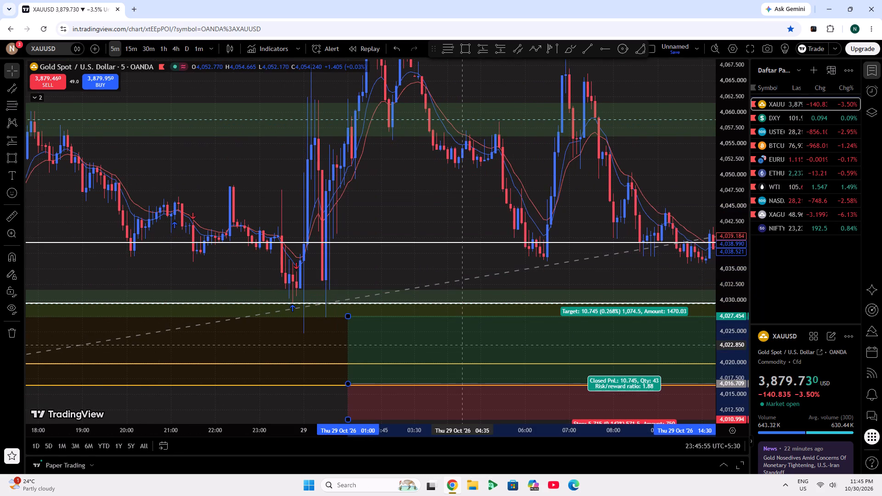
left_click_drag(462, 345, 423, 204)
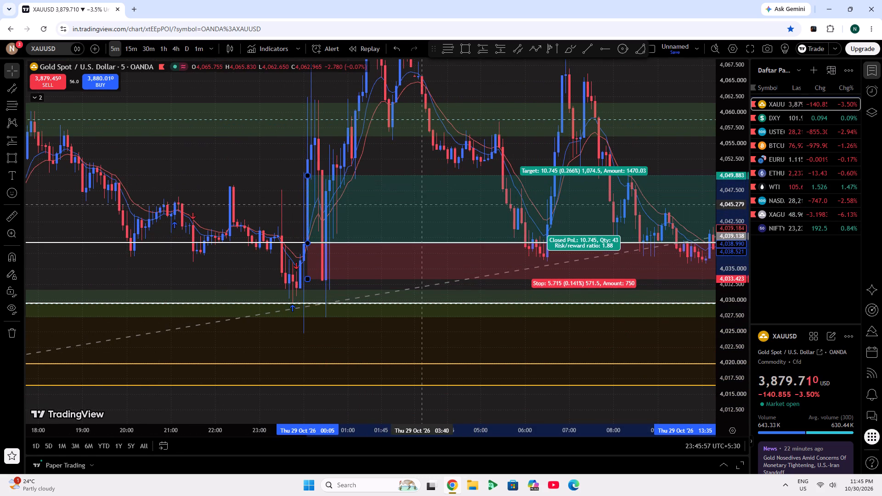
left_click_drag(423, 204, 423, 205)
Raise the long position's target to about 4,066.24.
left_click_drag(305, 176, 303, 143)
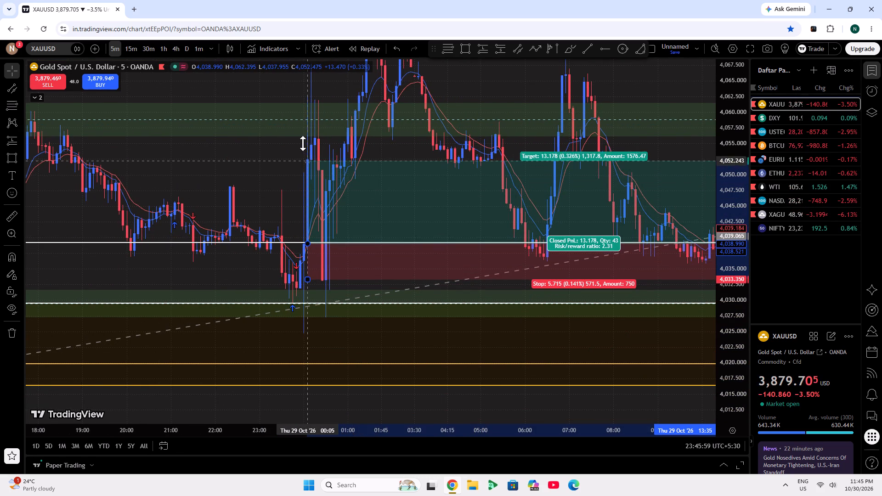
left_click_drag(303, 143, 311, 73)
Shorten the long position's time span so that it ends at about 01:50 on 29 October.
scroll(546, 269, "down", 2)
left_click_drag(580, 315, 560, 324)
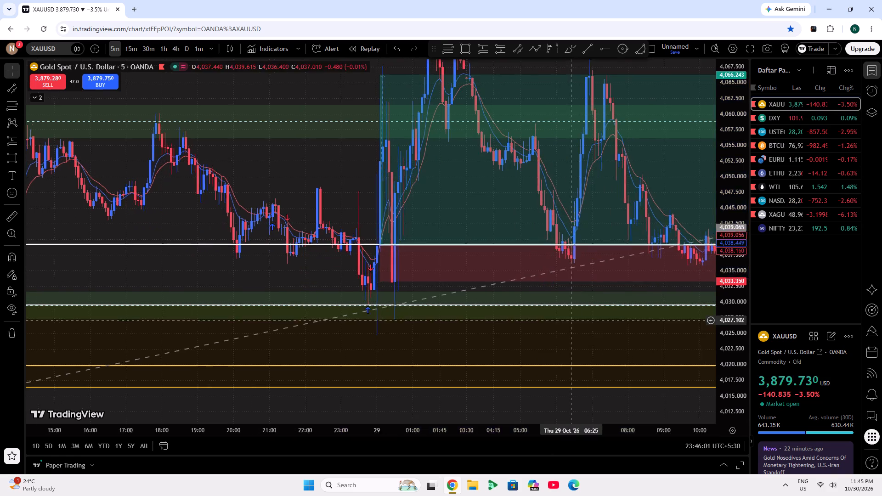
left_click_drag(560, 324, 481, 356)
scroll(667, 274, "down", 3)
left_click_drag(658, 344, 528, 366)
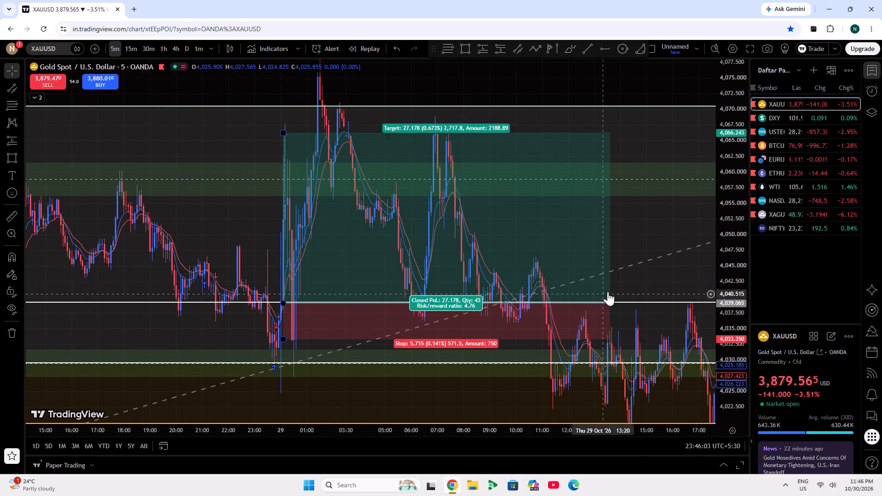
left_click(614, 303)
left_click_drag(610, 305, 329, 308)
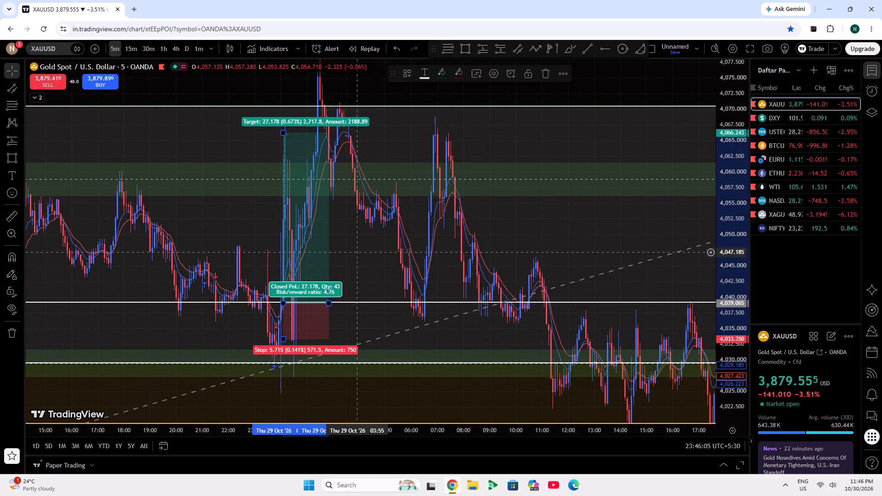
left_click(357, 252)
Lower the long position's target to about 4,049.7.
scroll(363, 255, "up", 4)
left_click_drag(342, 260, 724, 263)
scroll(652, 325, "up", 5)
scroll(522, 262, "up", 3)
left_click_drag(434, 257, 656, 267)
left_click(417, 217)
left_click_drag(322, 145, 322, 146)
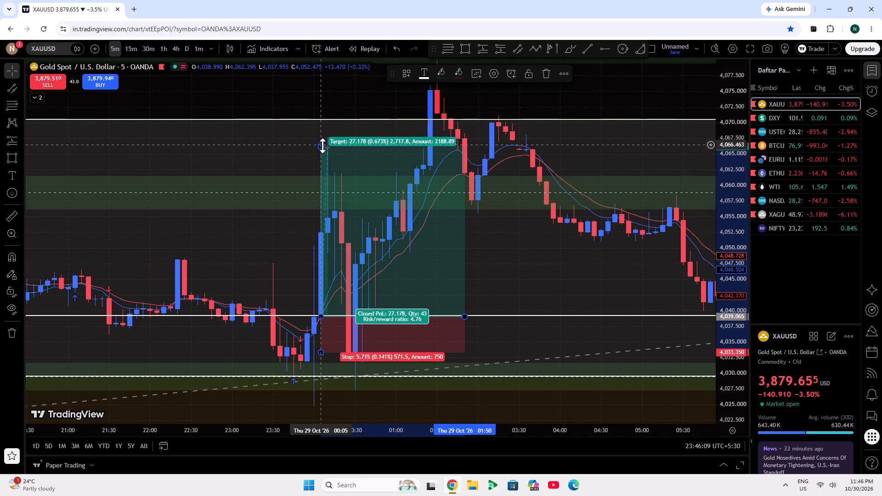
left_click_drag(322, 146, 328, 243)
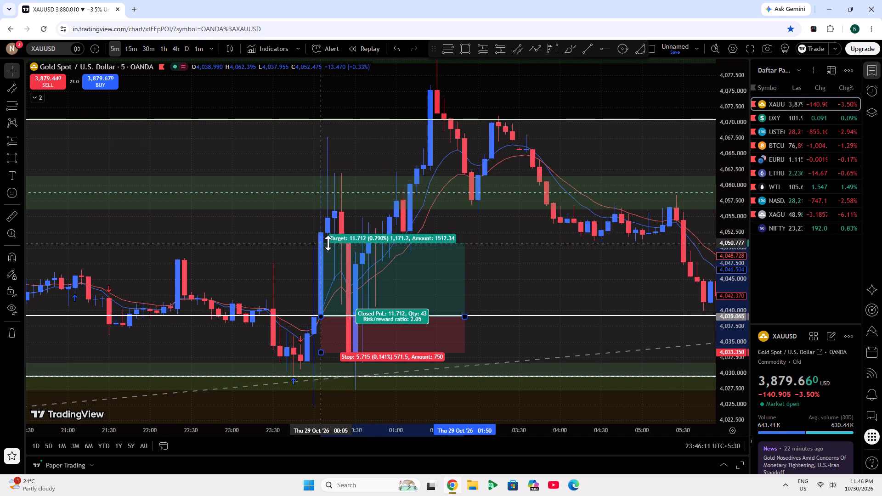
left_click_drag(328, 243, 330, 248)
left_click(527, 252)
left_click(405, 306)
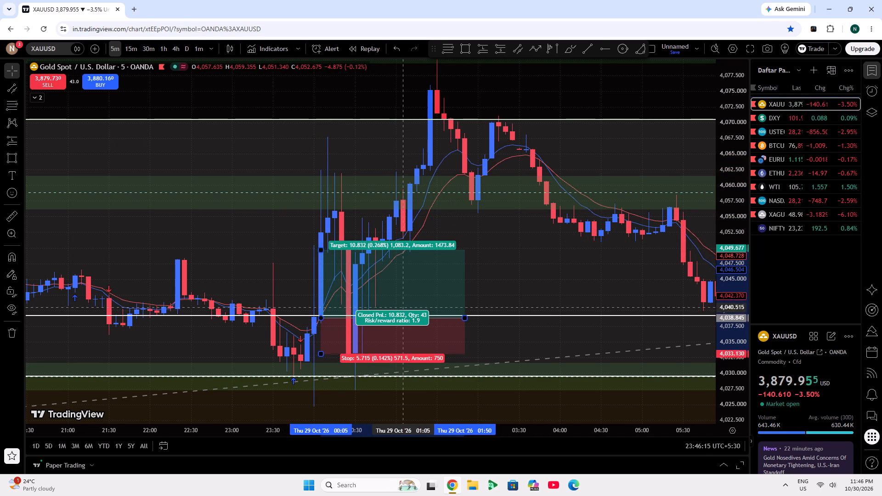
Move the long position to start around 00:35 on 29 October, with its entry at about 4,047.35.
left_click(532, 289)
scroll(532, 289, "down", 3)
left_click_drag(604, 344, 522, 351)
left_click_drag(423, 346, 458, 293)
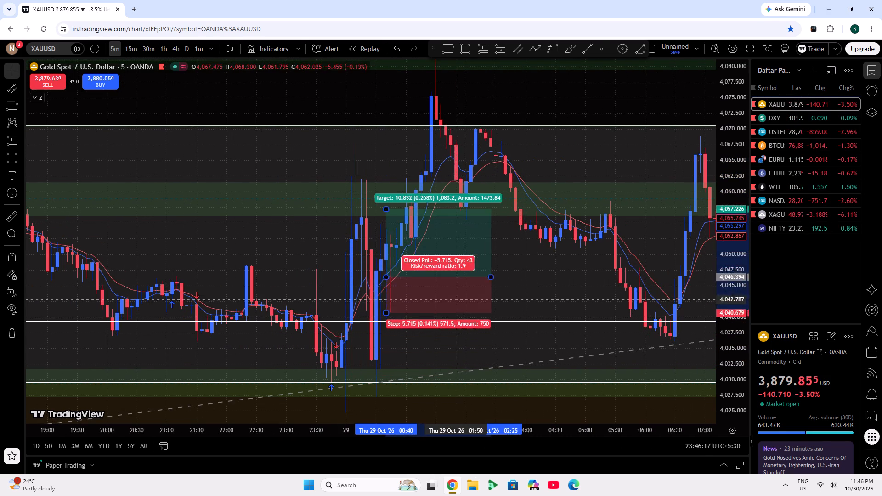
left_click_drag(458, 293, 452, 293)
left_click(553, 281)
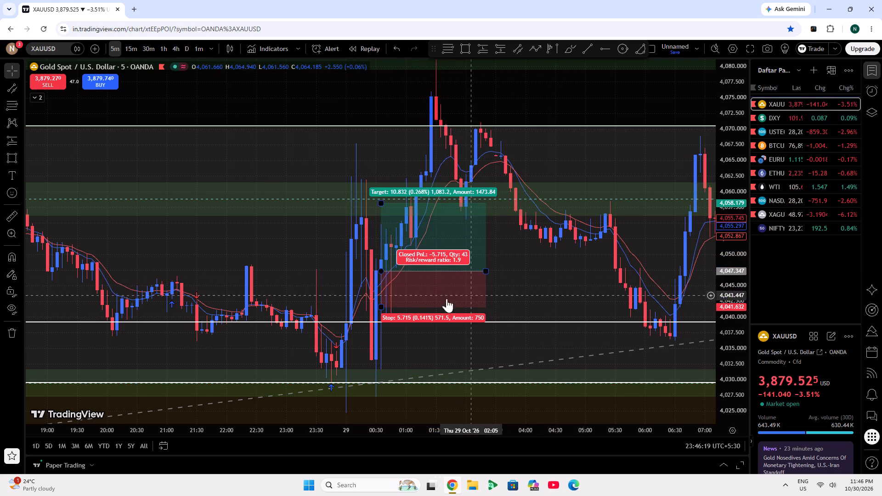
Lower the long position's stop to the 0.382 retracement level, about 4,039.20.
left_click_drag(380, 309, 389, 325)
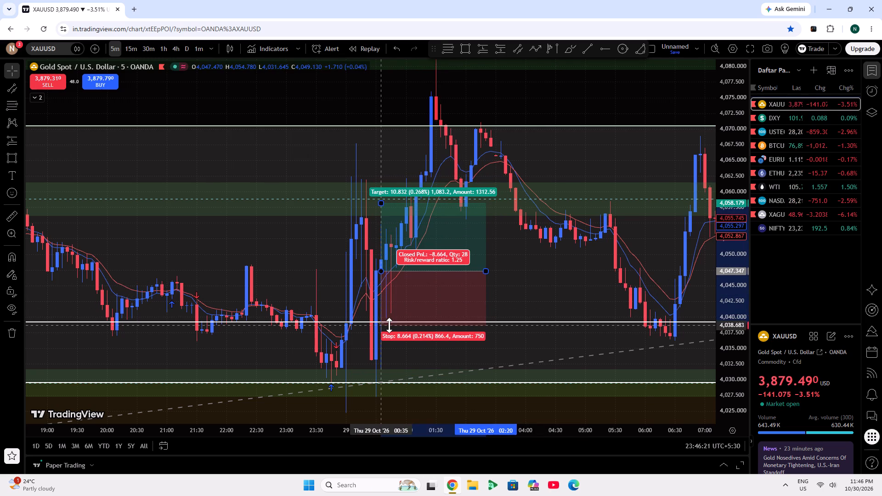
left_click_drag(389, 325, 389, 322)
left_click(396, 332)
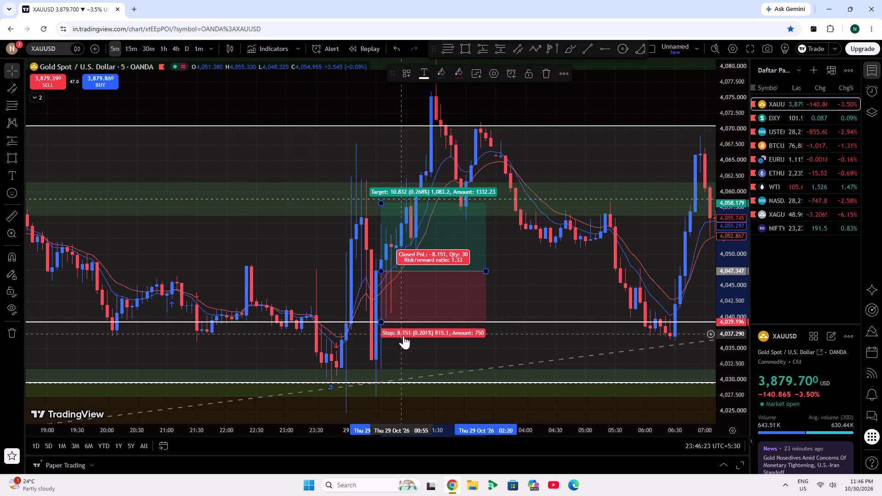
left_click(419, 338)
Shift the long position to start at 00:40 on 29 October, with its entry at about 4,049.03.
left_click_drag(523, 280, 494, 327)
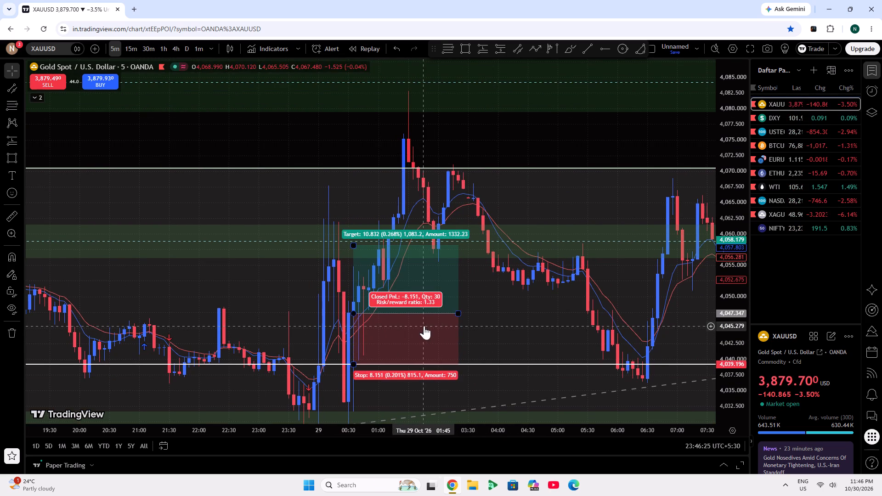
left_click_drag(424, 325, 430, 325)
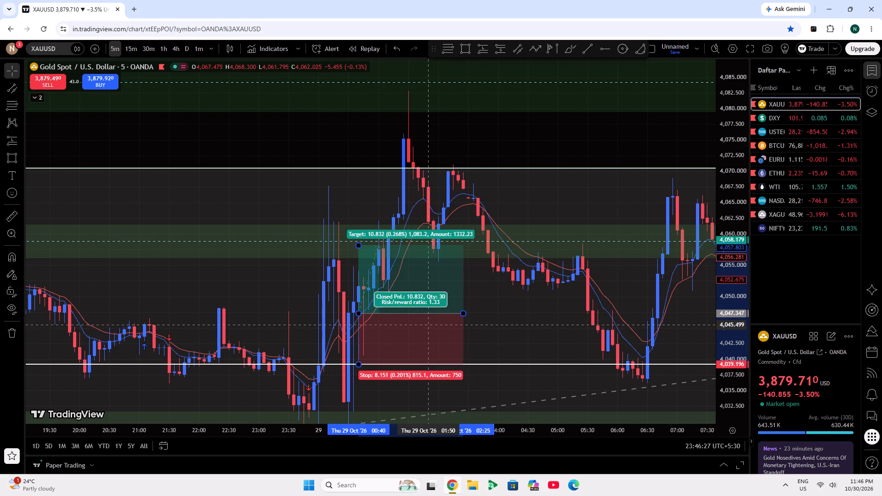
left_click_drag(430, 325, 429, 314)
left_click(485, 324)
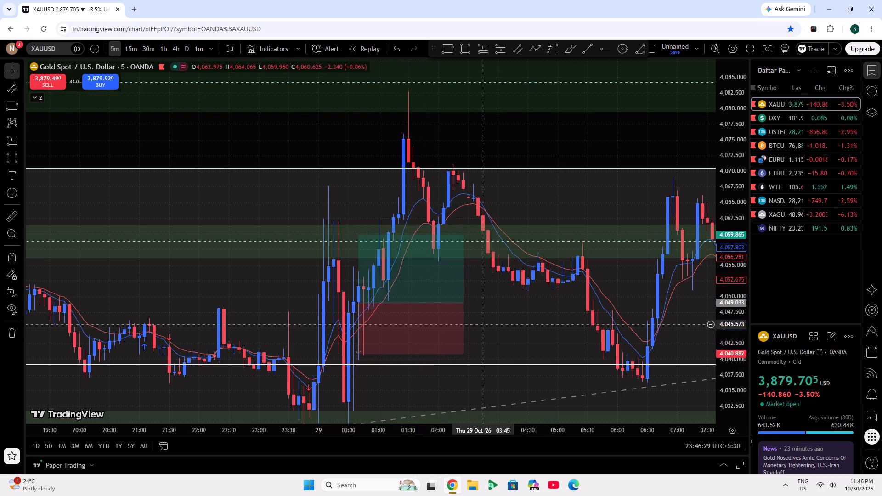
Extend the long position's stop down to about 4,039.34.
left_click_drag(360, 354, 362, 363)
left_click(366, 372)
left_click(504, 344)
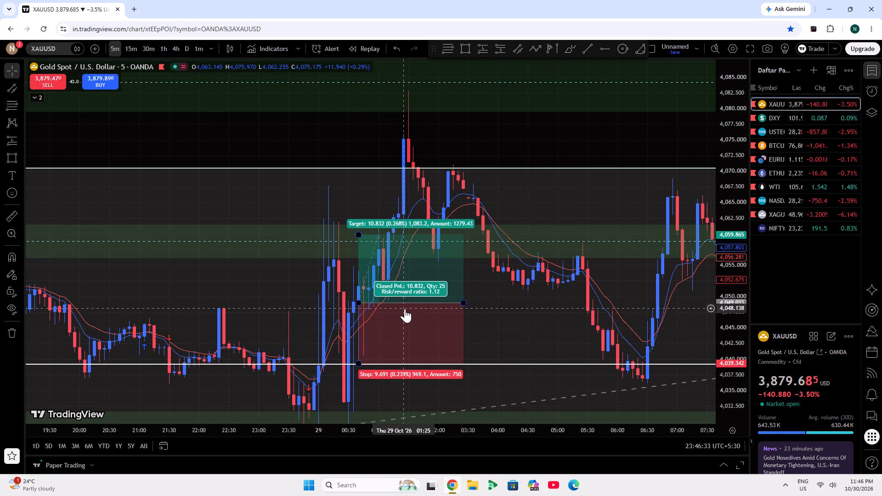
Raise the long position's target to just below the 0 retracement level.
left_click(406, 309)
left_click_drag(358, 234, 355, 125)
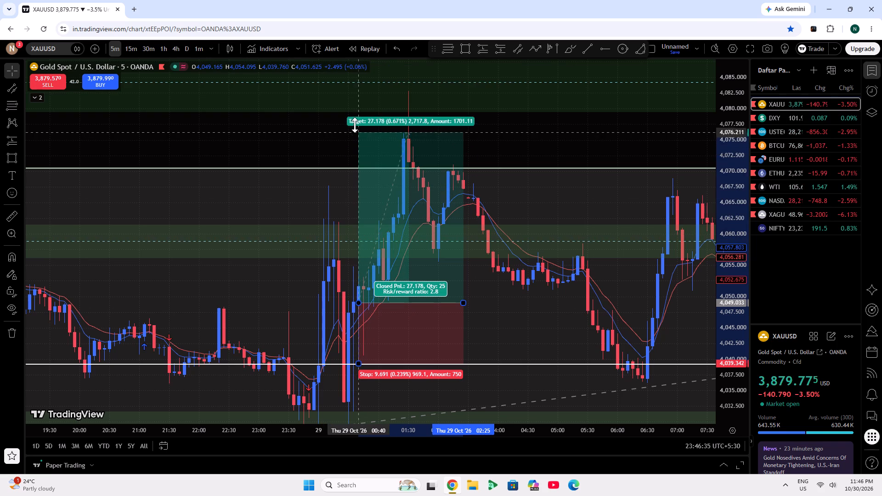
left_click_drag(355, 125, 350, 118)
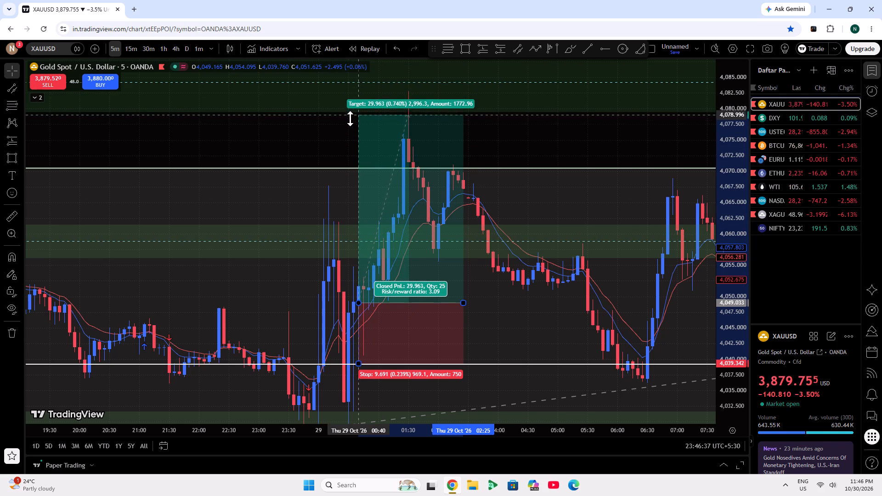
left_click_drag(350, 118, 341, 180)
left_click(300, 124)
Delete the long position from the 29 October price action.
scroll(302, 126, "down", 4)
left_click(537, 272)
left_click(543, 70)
Undo the long position's deletion, edits and placement, along with the switch from the 15-minute to the 5-minute timeframe.
scroll(478, 217, "down", 4)
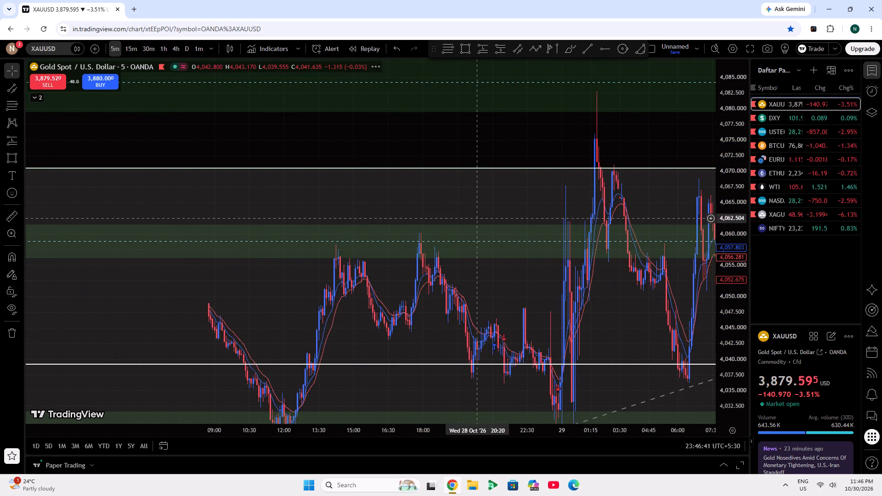
scroll(478, 218, "down", 6)
triple_click(394, 51)
triple_click(393, 51)
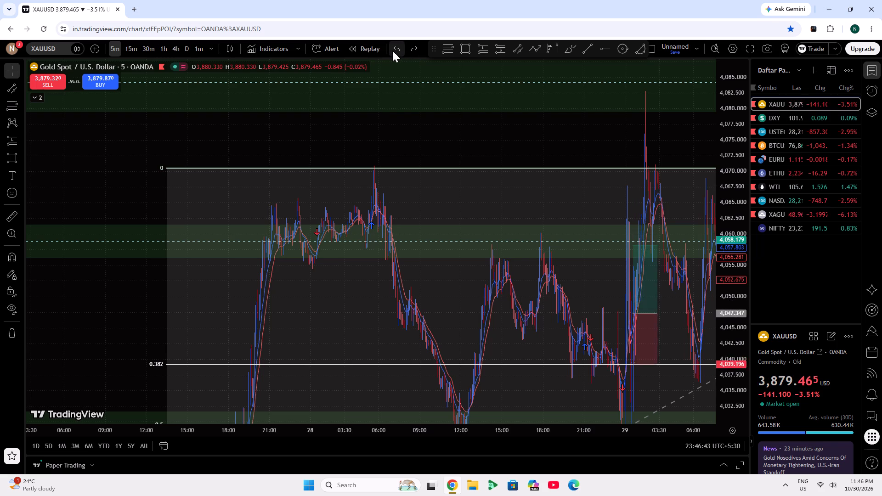
left_click(390, 51)
left_click_drag(390, 57, 382, 69)
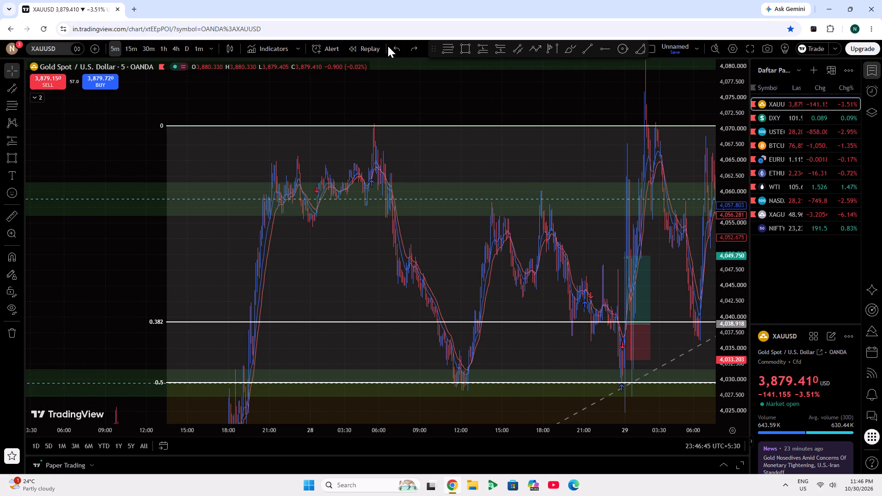
triple_click(392, 46)
triple_click(393, 46)
triple_click(393, 46)
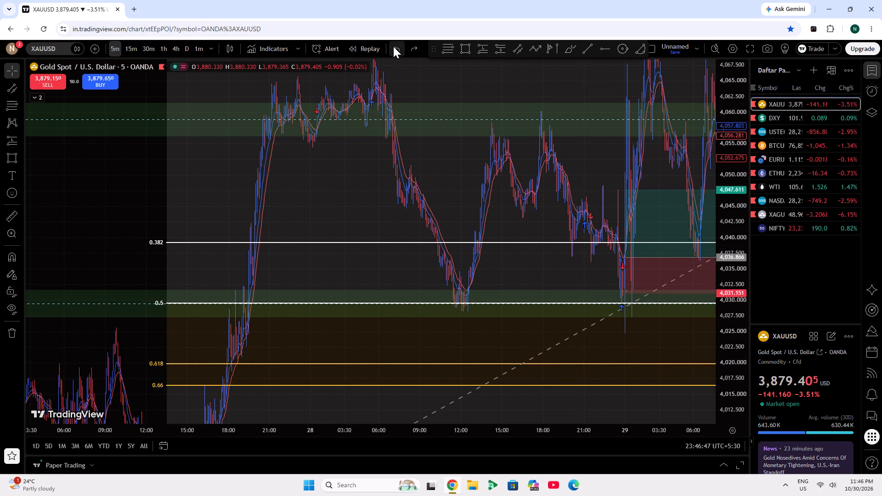
triple_click(394, 47)
left_click(393, 46)
left_click_drag(396, 48, 391, 45)
left_click_drag(390, 45, 386, 44)
left_click(381, 39)
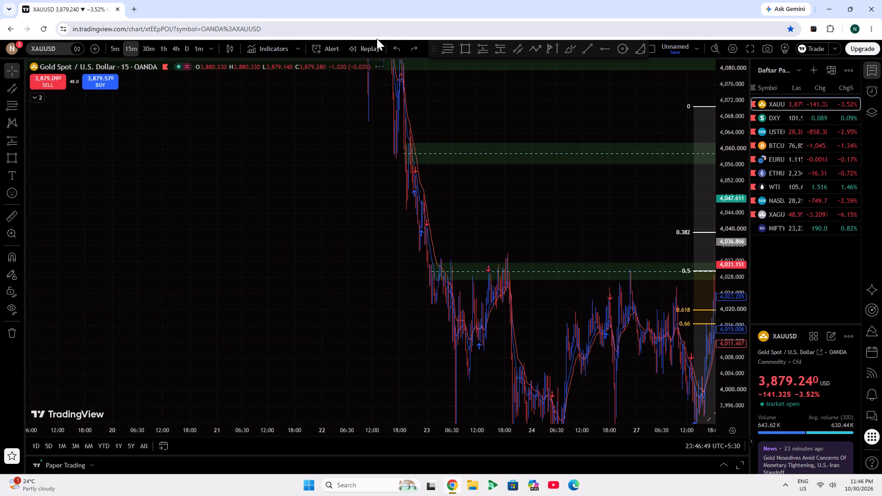
triple_click(400, 53)
triple_click(400, 53)
double_click(400, 53)
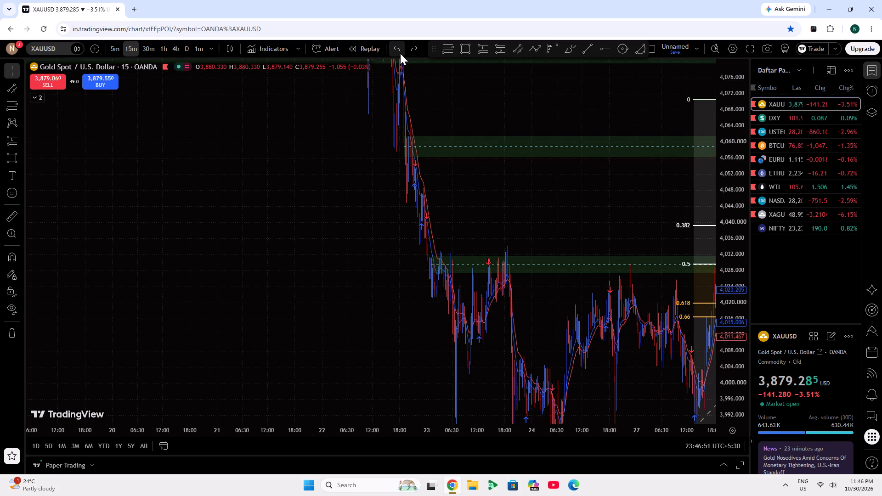
Delete the Fibonacci retracement drawn over the 27 to 30 October price swing.
scroll(473, 184, "up", 7)
left_click_drag(566, 136, 355, 126)
double_click(733, 209)
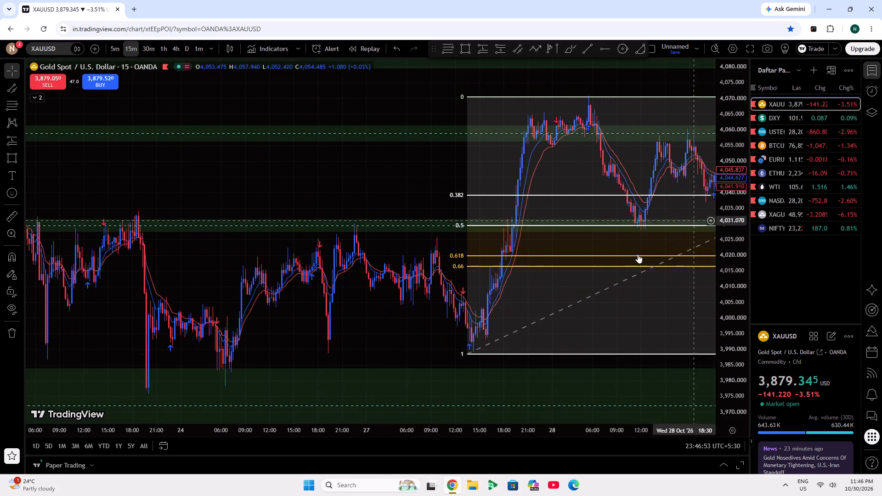
left_click_drag(400, 193, 125, 189)
scroll(519, 202, "down", 13)
left_click_drag(671, 195, 192, 120)
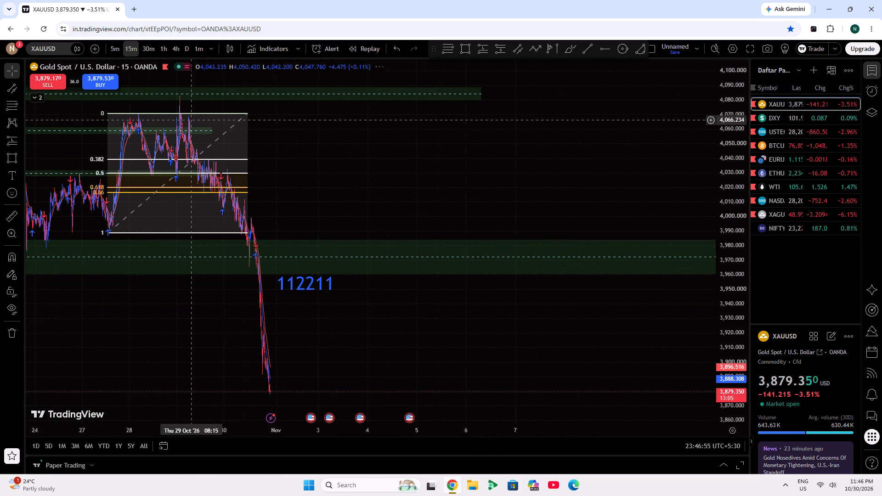
left_click_drag(192, 120, 202, 122)
left_click(236, 175)
left_click(332, 124)
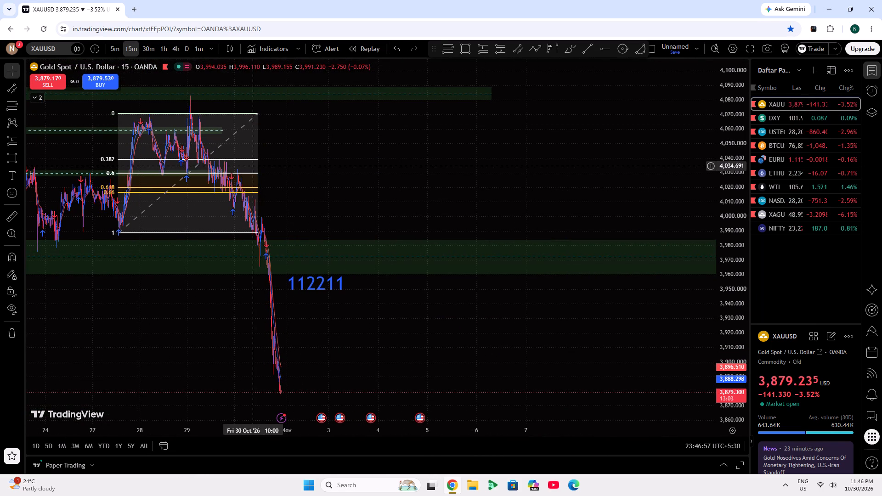
left_click(252, 158)
left_click(522, 75)
Switch the XAUUSD chart to the 1-hour timeframe.
left_click_drag(379, 182, 585, 184)
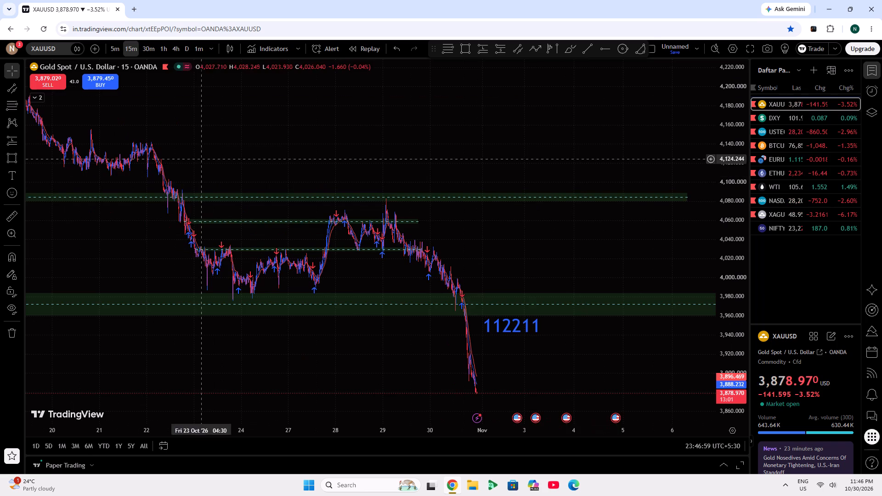
left_click(199, 46)
left_click(168, 45)
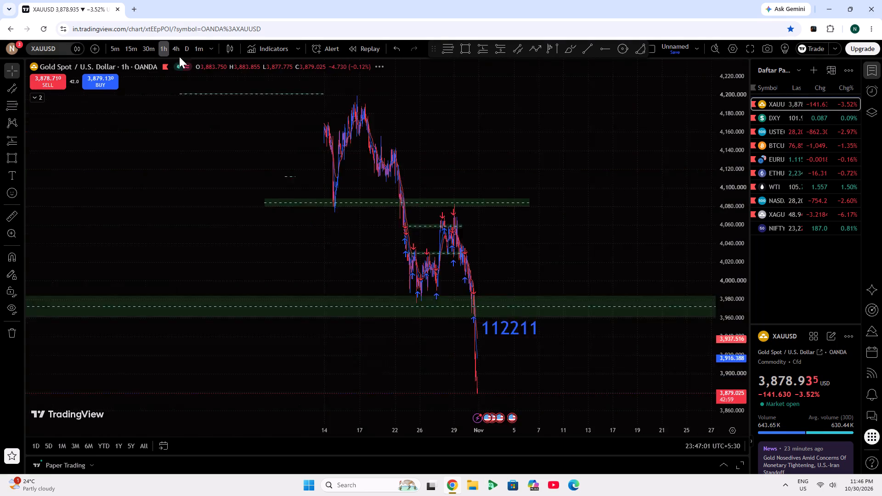
Draw a Fibonacci retracement from the 14 October swing low at about 4,072 up to the following swing high at about 4,198.
scroll(396, 260, "up", 6)
left_click_drag(359, 263, 831, 252)
scroll(544, 308, "up", 6)
left_click_drag(441, 227, 544, 258)
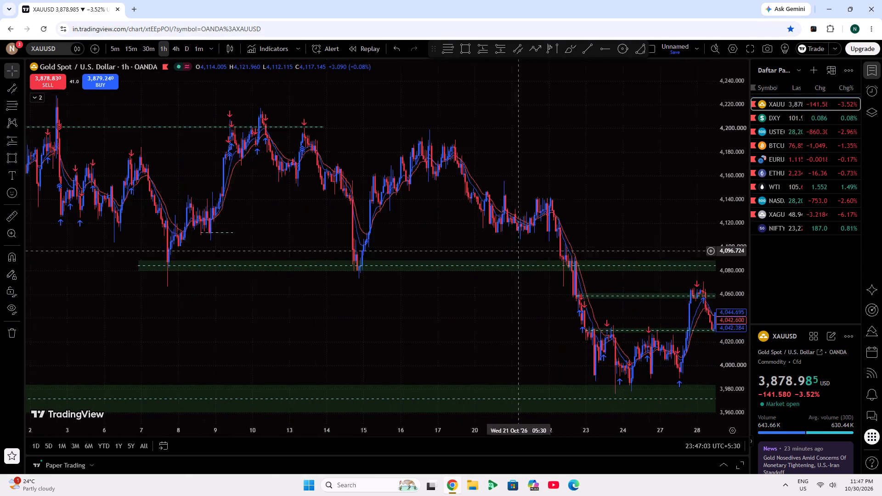
left_click_drag(544, 258, 546, 259)
left_click(445, 47)
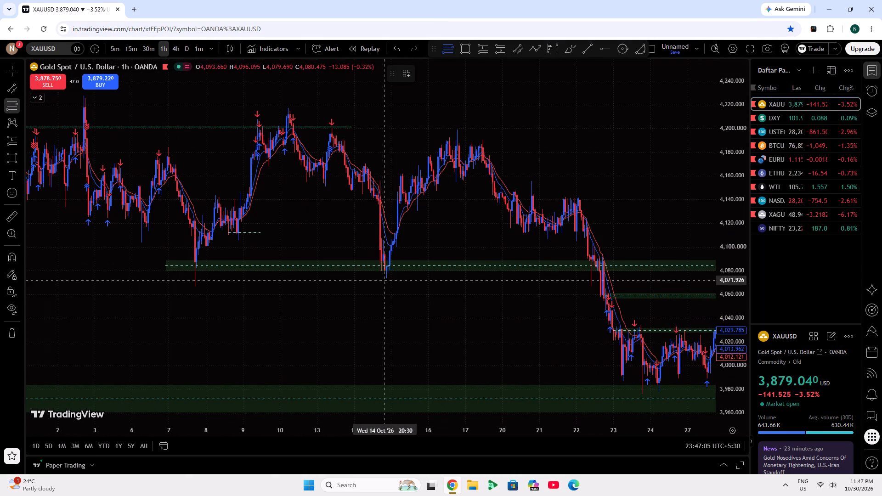
left_click(385, 280)
left_click(637, 130)
left_click(655, 111)
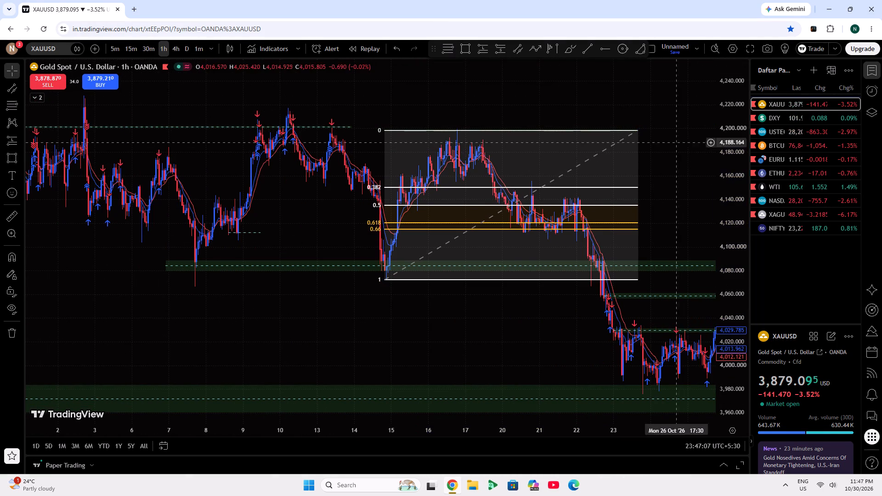
Switch the XAUUSD chart to the 15-minute timeframe.
scroll(746, 232, "up", 6)
scroll(645, 247, "up", 10)
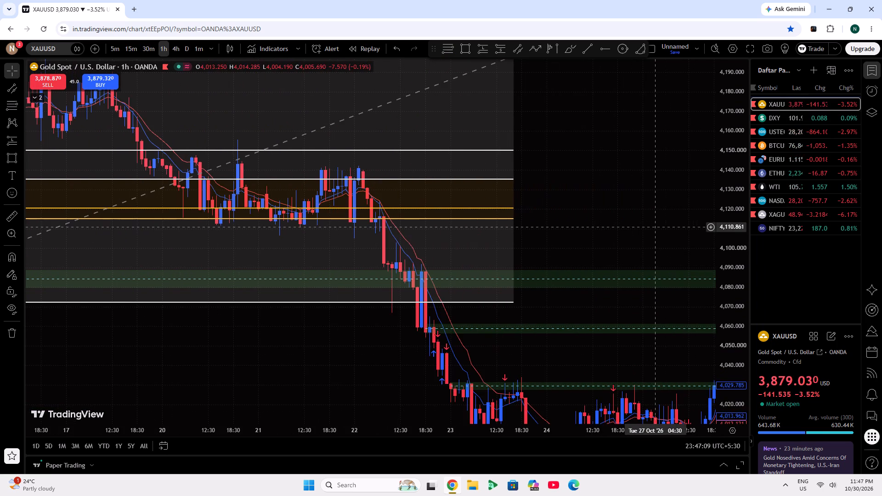
scroll(704, 250, "up", 4)
left_click_drag(598, 237, 752, 243)
scroll(575, 219, "down", 4)
left_click_drag(397, 344, 391, 364)
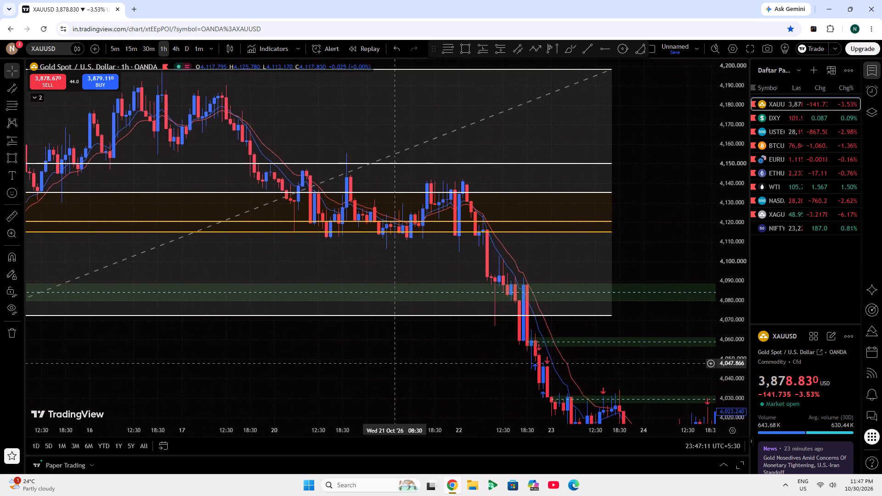
left_click(129, 45)
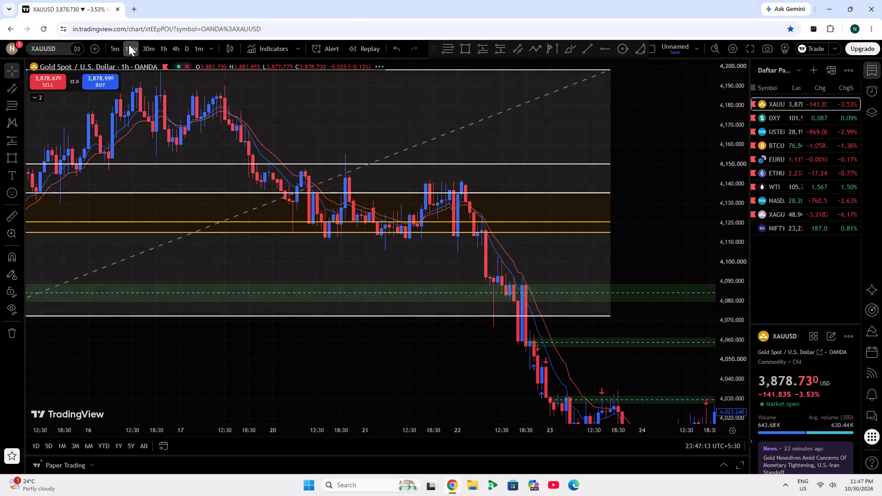
Examine the 20 to 22 October price action around the retracement's 0.5, 0.618 and 0.66 levels.
scroll(453, 45, "down", 18)
left_click_drag(542, 228, 810, 301)
scroll(543, 304, "up", 2)
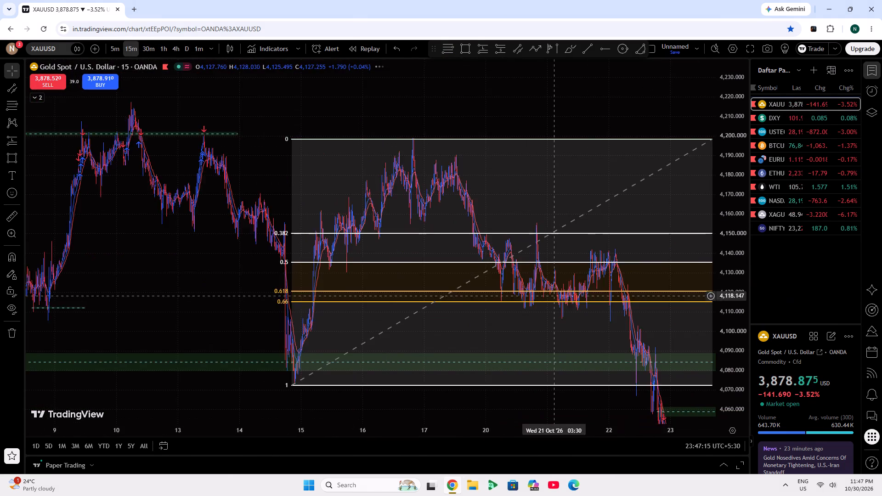
scroll(541, 306, "up", 5)
scroll(492, 300, "up", 6)
left_click_drag(275, 203, 630, 139)
scroll(720, 241, "up", 7)
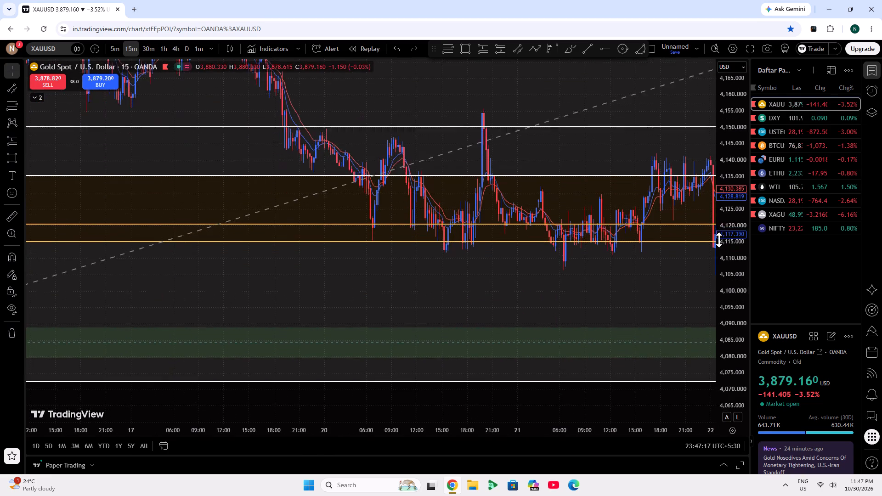
scroll(560, 272, "up", 3)
left_click_drag(408, 197, 436, 252)
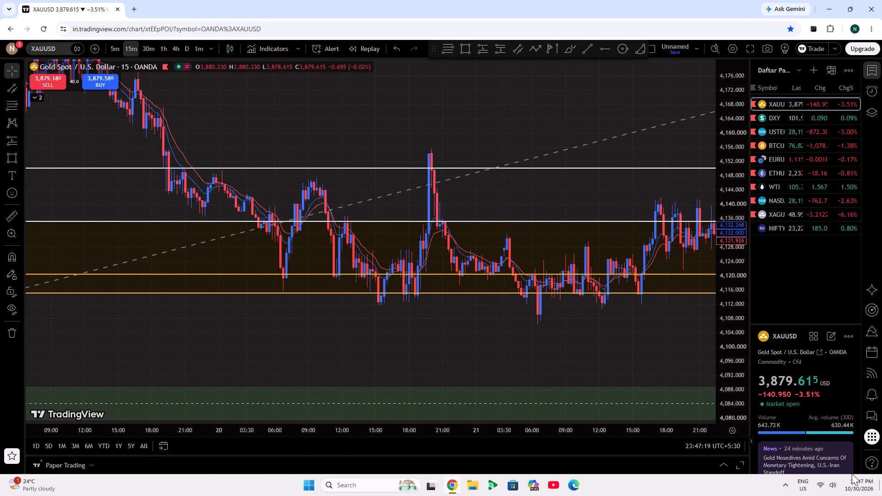
scroll(194, 331, "down", 8)
scroll(303, 316, "up", 1)
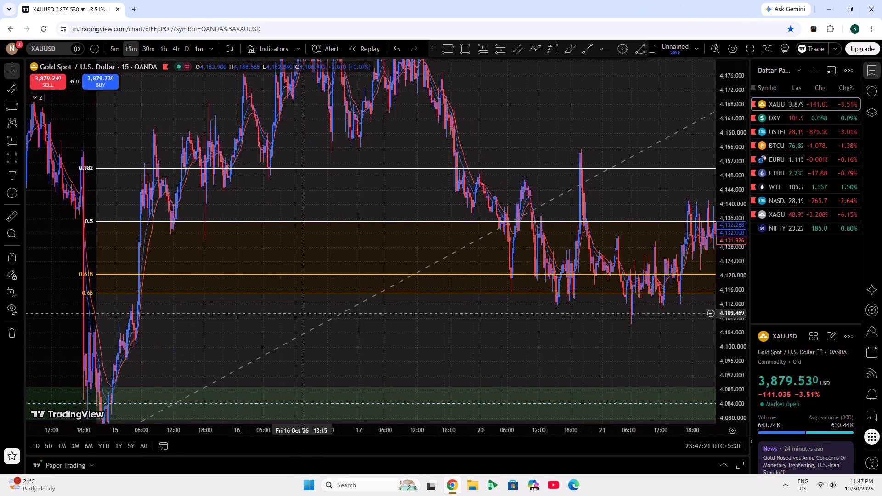
Turn off the 0.66 level in the Fibonacci retracement's settings and begin saving them as a new drawing template.
double_click(290, 274)
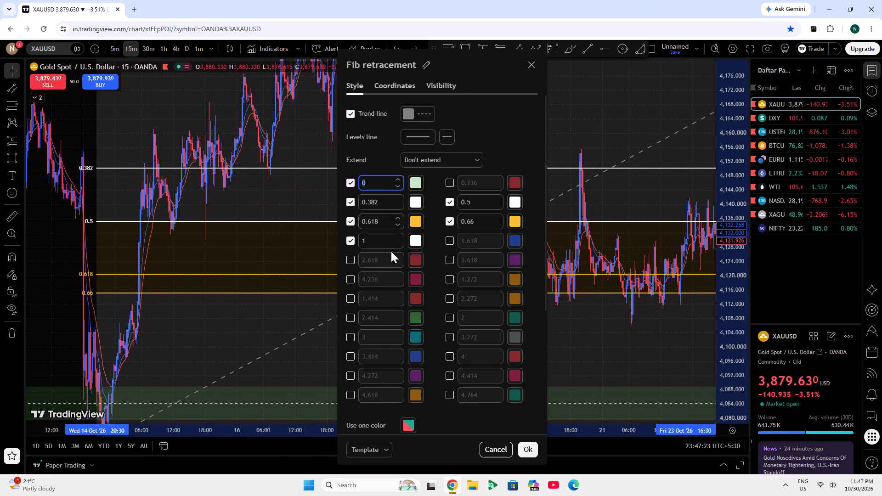
left_click(451, 220)
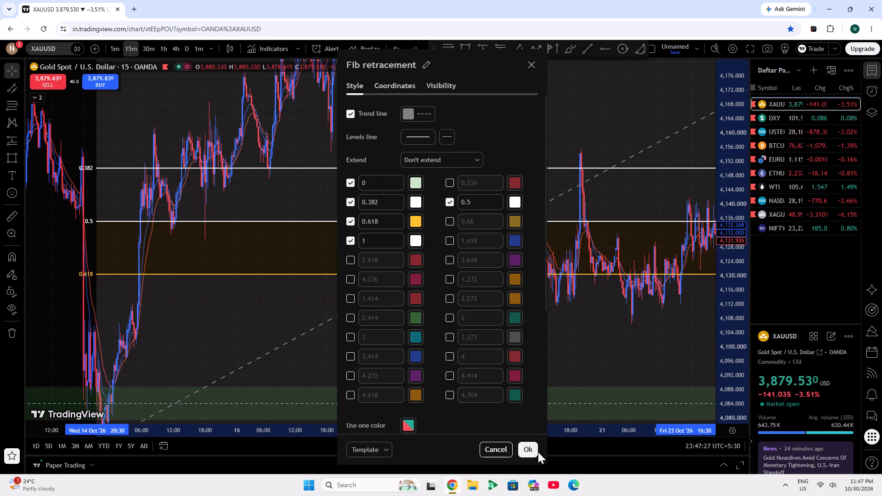
scroll(454, 331, "down", 4)
left_click(376, 456)
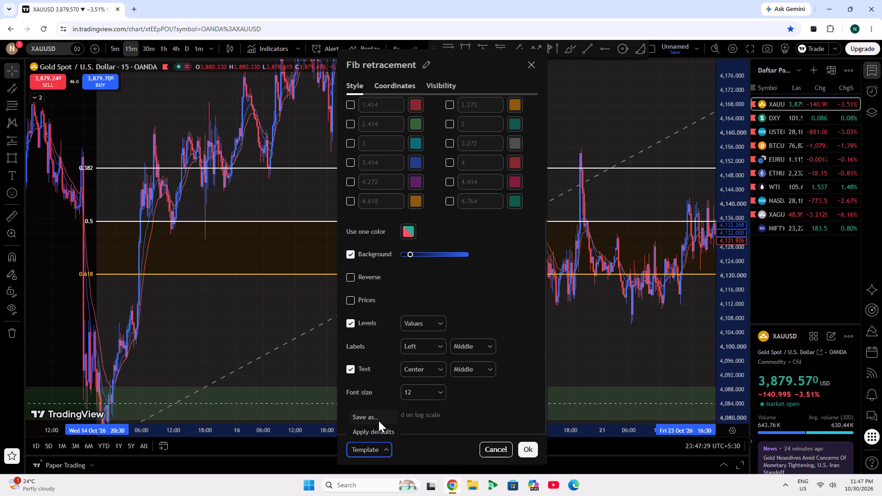
left_click(379, 421)
left_click(437, 257)
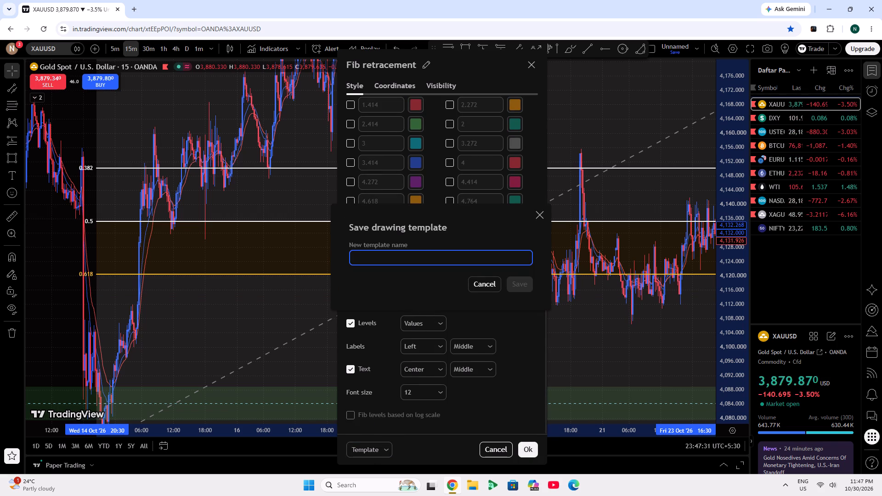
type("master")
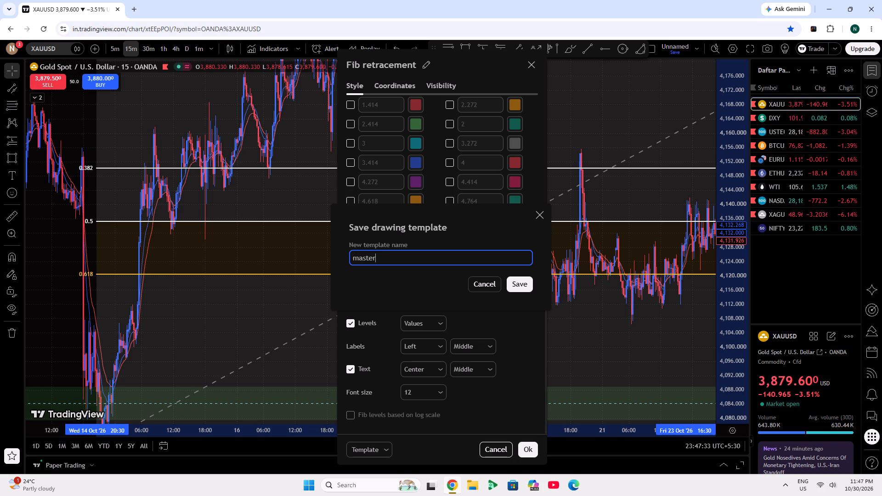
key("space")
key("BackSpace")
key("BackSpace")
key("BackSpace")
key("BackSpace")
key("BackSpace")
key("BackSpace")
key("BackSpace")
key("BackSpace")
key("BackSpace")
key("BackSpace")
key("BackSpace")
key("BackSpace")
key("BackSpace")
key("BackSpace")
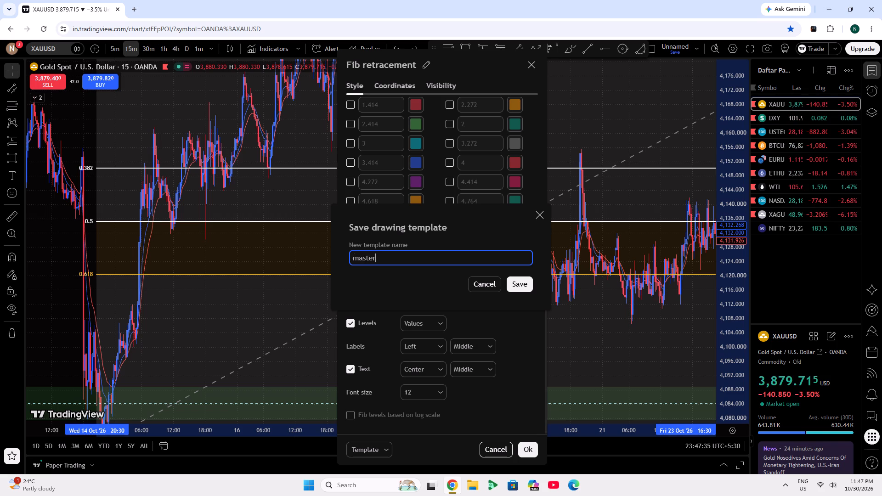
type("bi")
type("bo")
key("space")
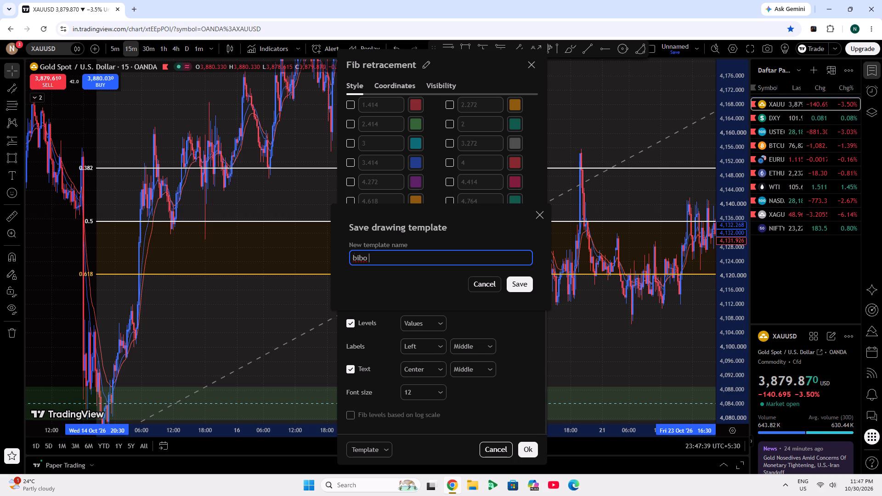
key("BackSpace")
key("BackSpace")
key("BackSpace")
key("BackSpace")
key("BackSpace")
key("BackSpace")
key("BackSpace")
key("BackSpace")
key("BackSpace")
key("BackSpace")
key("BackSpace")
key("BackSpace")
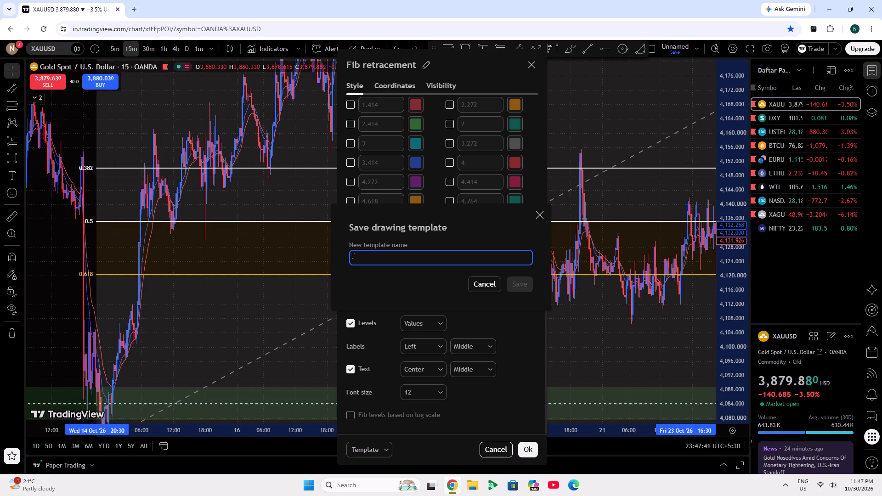
Save the drawing template under the name "advance fibo settings".
type("ad")
type("vance")
key("space")
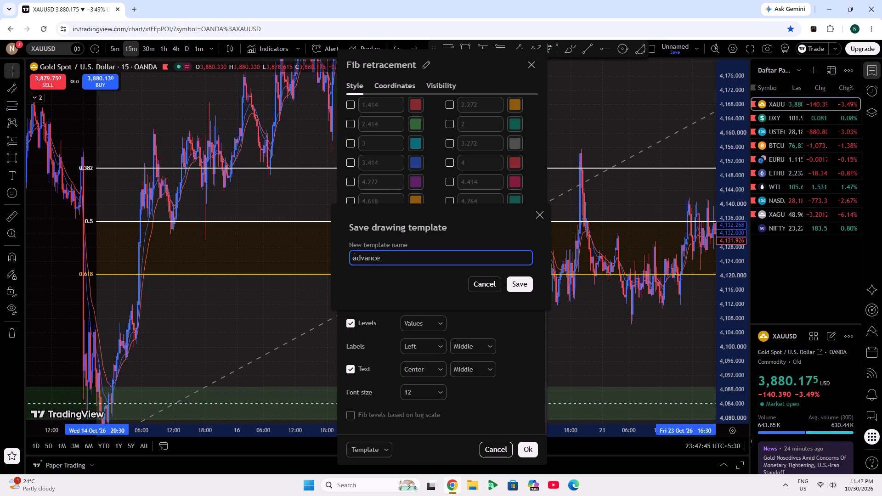
type("bi")
key("BackSpace")
key("BackSpace")
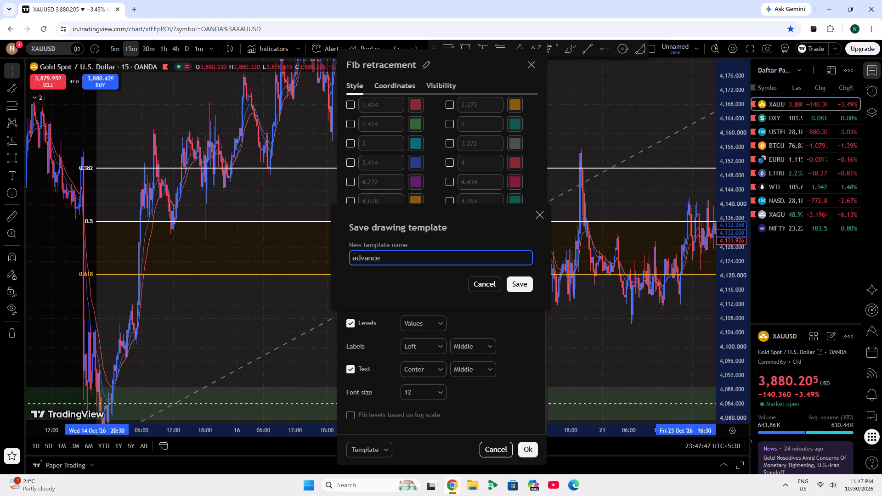
type("fibo")
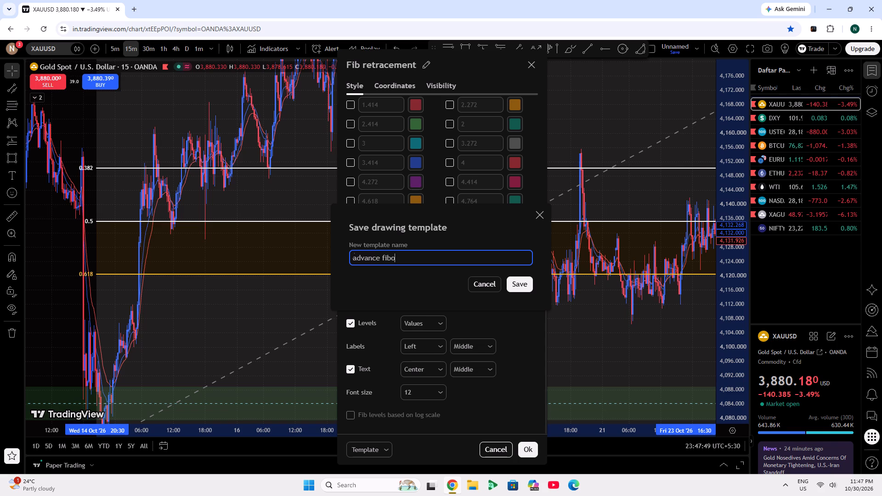
key("space")
type("settingd")
key("BackSpace")
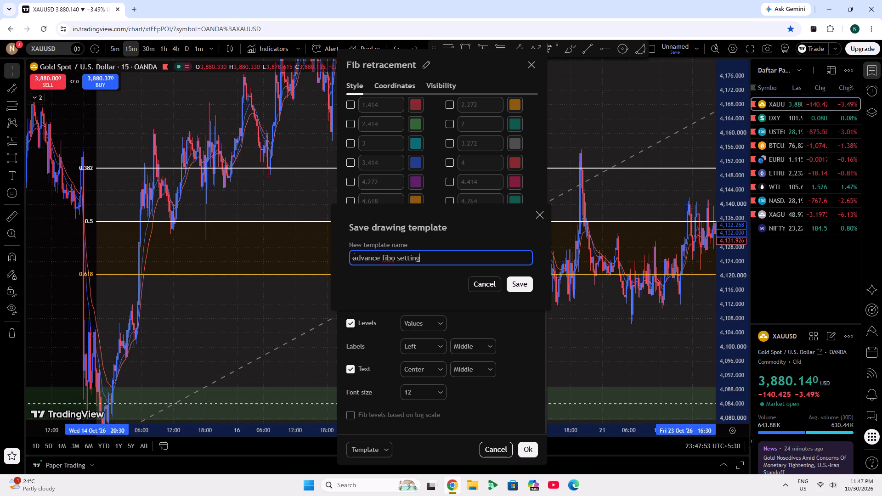
key("s")
key("Return")
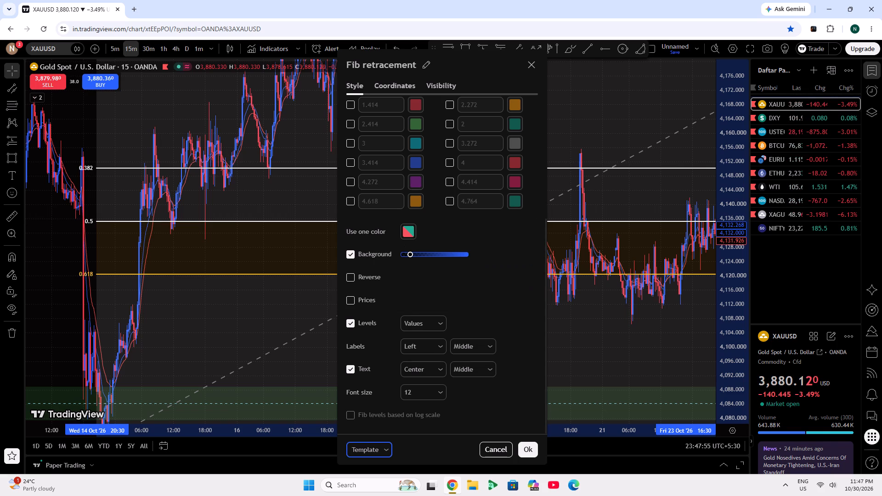
Test the templates by applying the defaults and reapplying "advance fibo settings", and accept the retracement's settings.
left_click(373, 451)
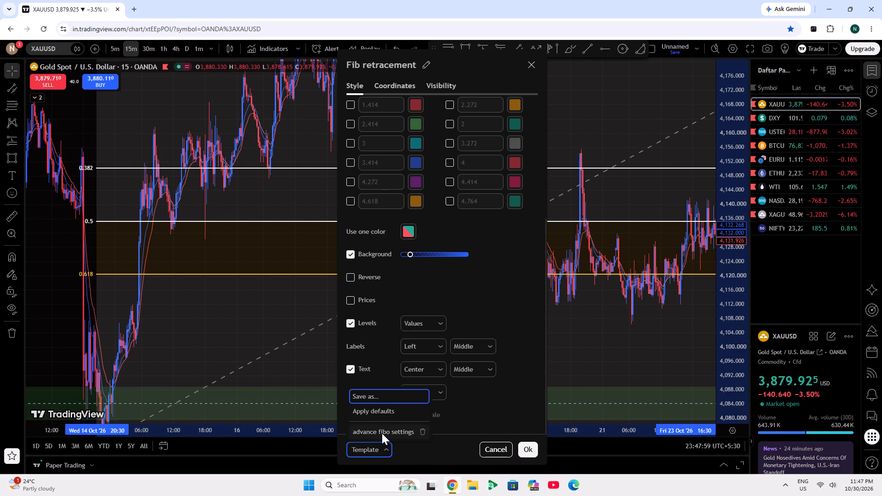
left_click(376, 410)
left_click(372, 446)
left_click(374, 427)
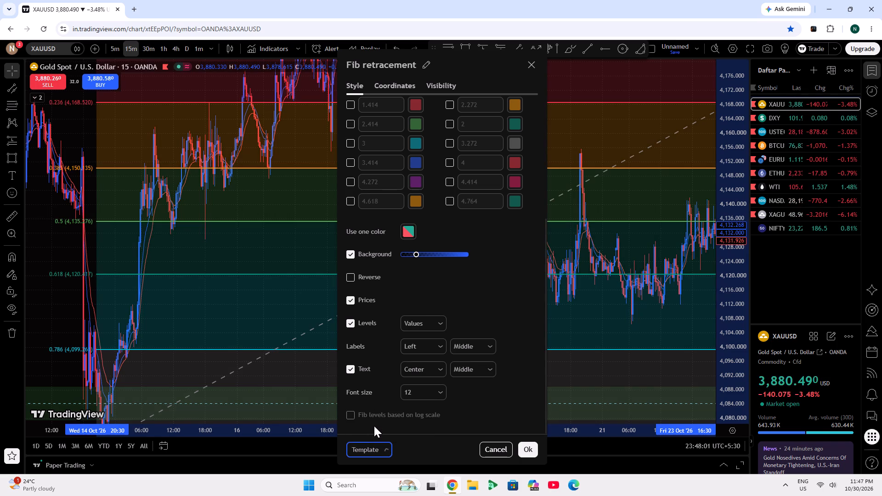
left_click(537, 450)
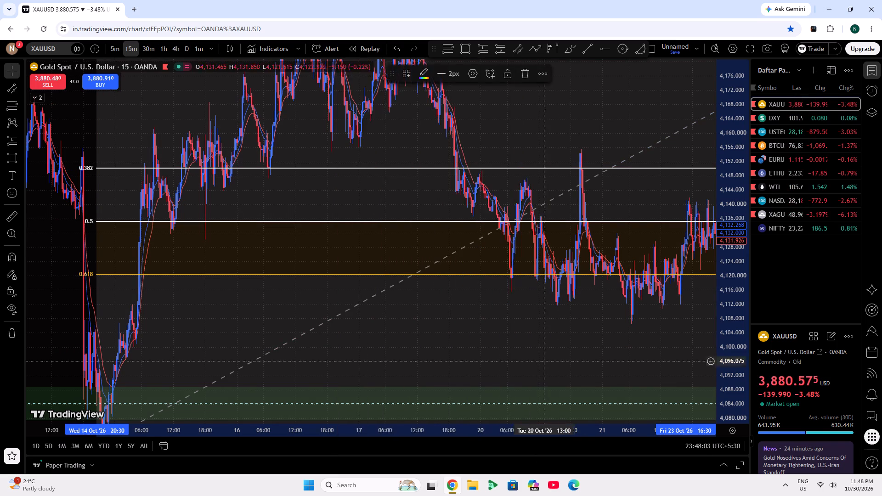
Place a short-duration long position at about 07:15 on 20 October with entry 4,126.317, target 4,137.027 and stop 4,120.745.
scroll(560, 344, "down", 5)
scroll(689, 314, "up", 10)
left_click_drag(453, 352, 547, 362)
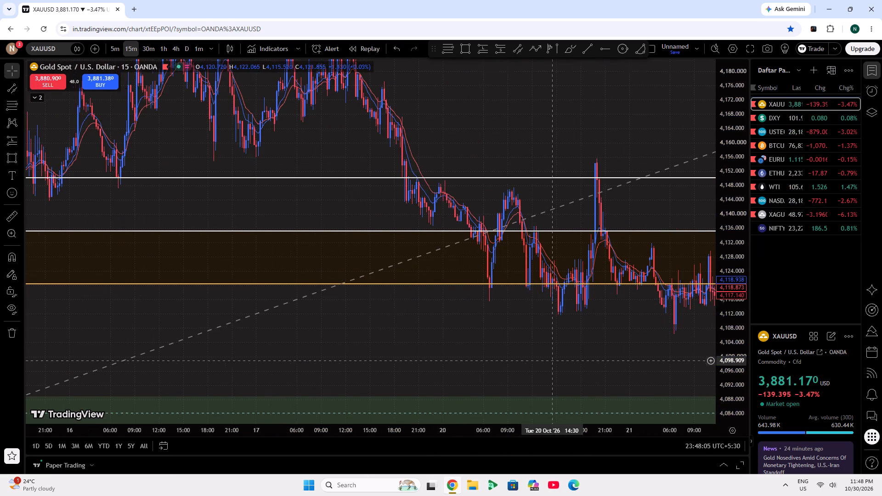
scroll(722, 319, "up", 12)
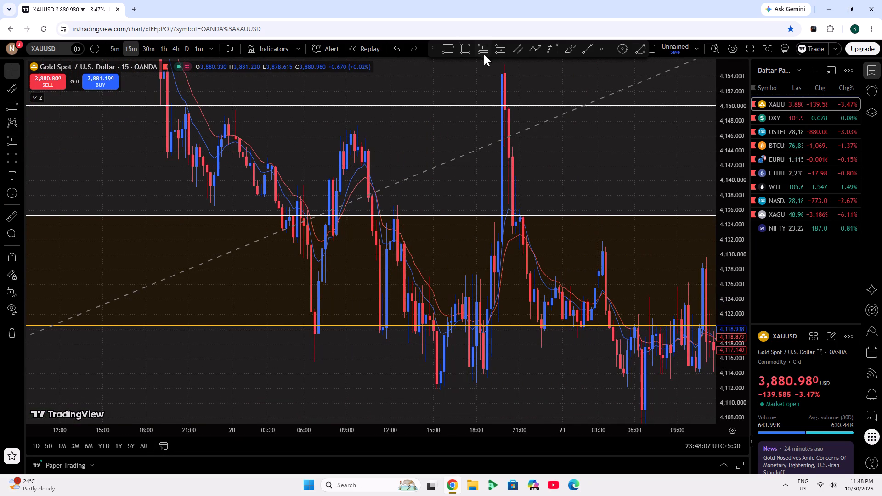
left_click(484, 54)
left_click(321, 282)
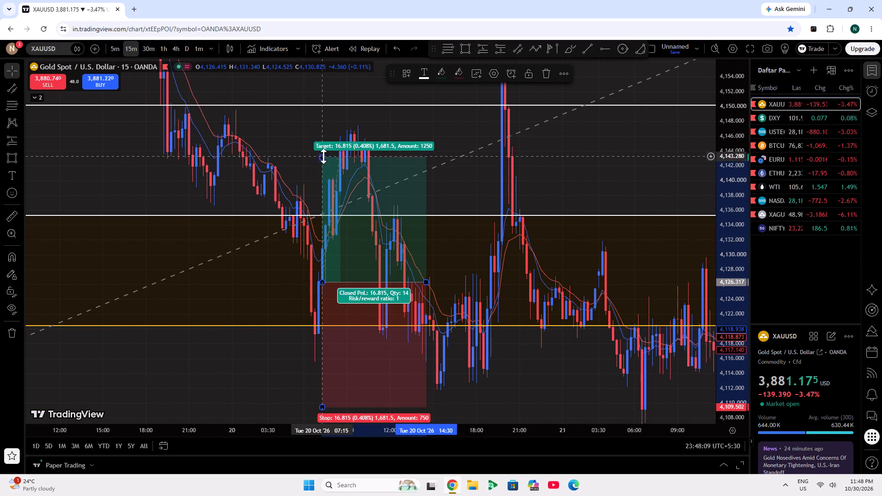
left_click_drag(323, 156, 321, 203)
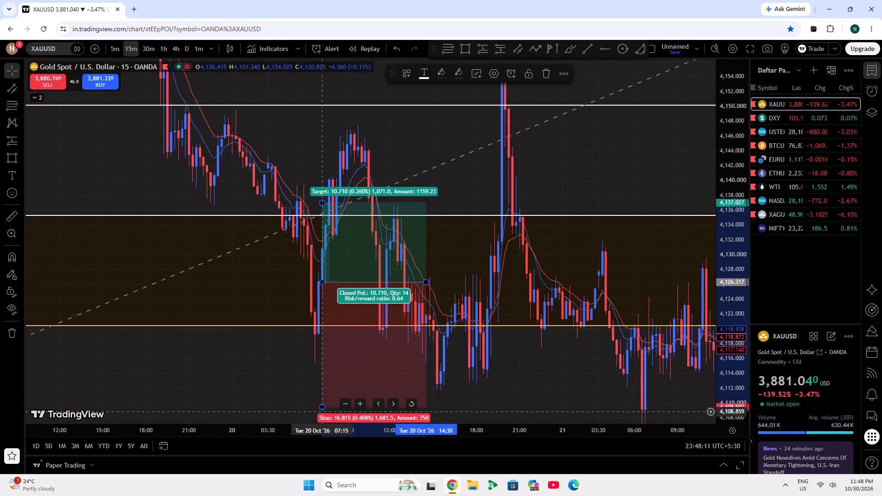
left_click_drag(324, 406, 328, 323)
left_click(327, 350)
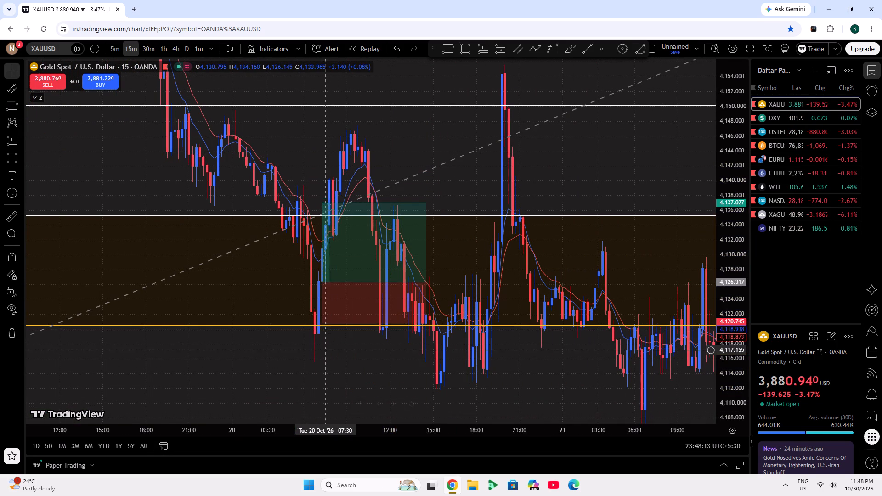
left_click_drag(425, 285, 361, 268)
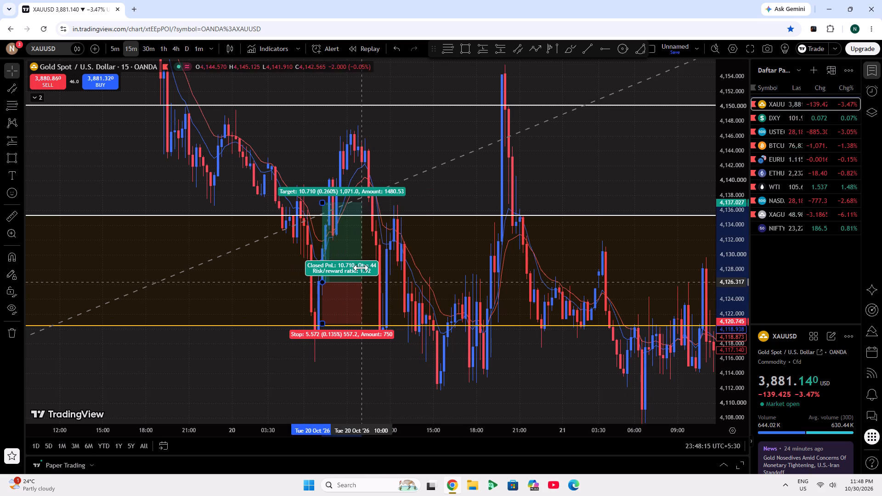
left_click_drag(361, 268, 365, 269)
left_click(416, 261)
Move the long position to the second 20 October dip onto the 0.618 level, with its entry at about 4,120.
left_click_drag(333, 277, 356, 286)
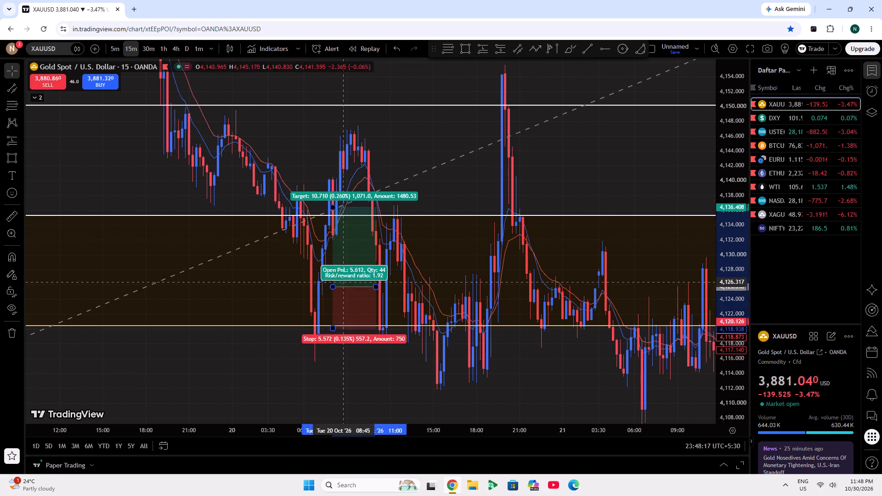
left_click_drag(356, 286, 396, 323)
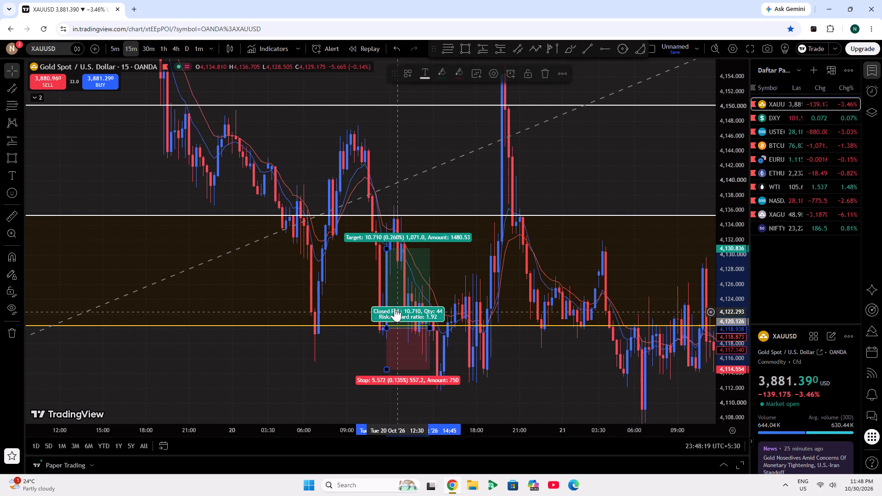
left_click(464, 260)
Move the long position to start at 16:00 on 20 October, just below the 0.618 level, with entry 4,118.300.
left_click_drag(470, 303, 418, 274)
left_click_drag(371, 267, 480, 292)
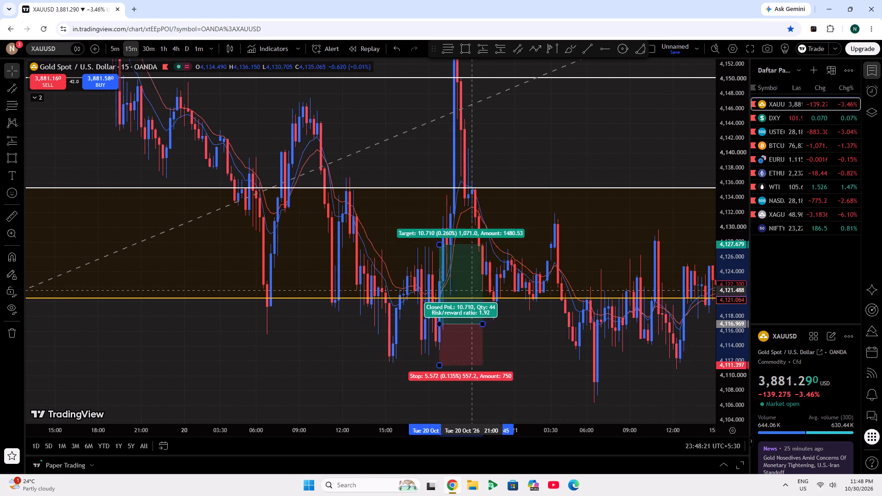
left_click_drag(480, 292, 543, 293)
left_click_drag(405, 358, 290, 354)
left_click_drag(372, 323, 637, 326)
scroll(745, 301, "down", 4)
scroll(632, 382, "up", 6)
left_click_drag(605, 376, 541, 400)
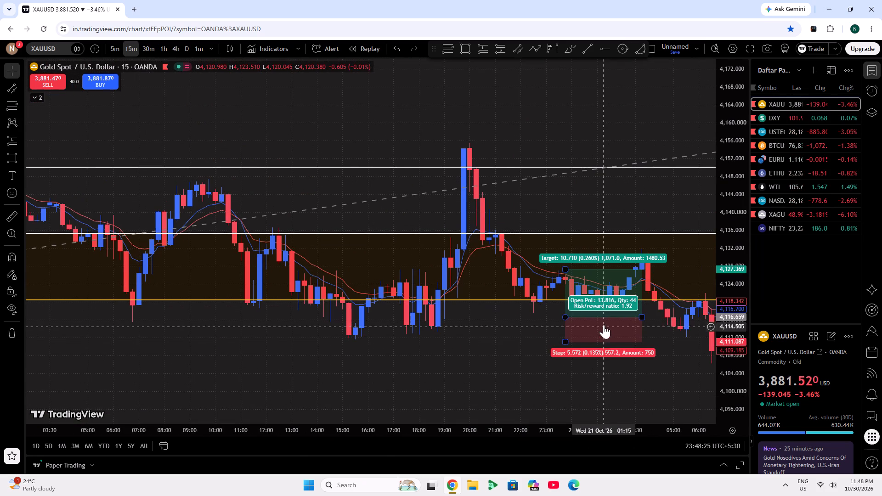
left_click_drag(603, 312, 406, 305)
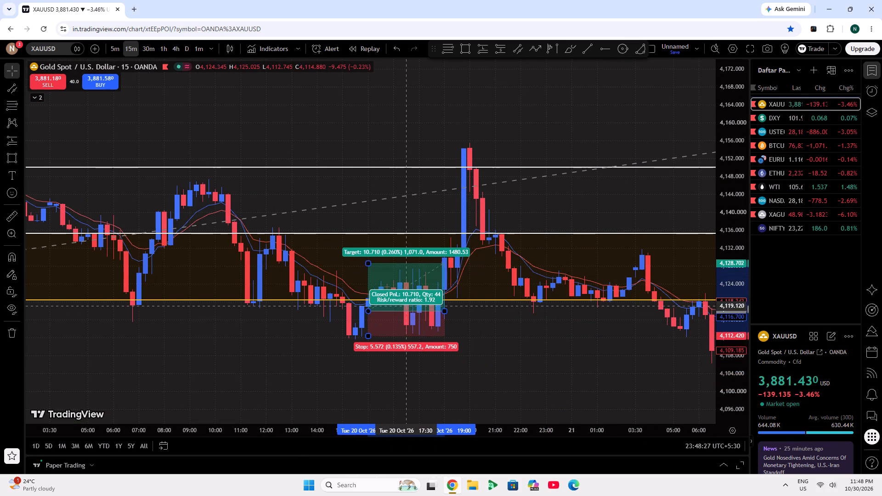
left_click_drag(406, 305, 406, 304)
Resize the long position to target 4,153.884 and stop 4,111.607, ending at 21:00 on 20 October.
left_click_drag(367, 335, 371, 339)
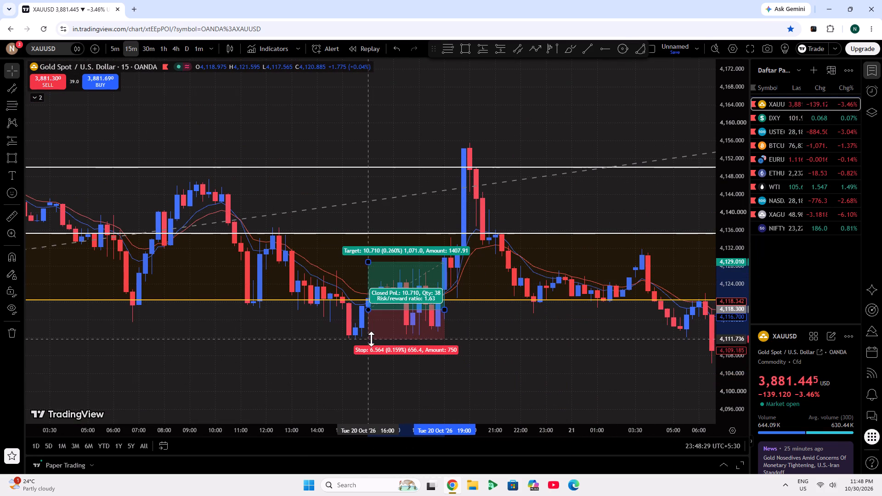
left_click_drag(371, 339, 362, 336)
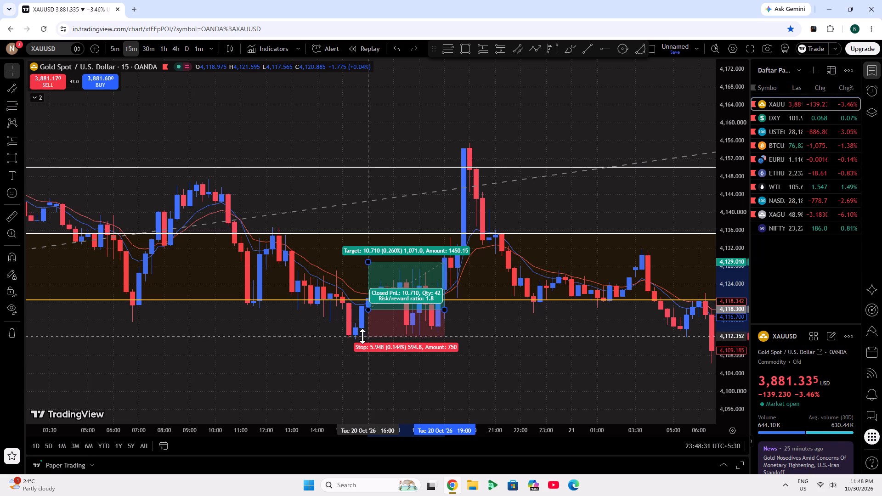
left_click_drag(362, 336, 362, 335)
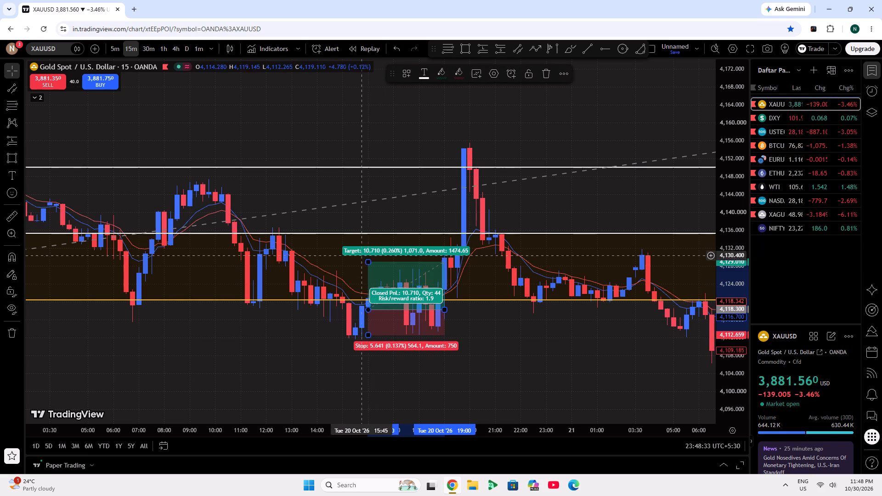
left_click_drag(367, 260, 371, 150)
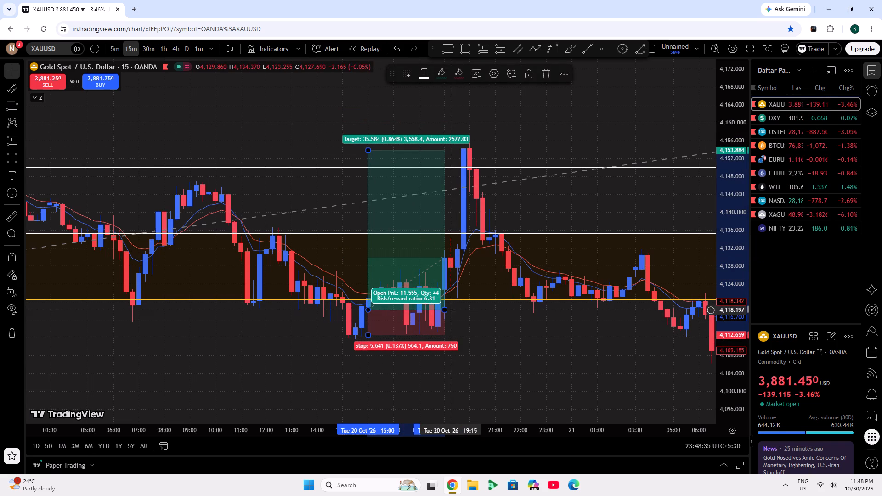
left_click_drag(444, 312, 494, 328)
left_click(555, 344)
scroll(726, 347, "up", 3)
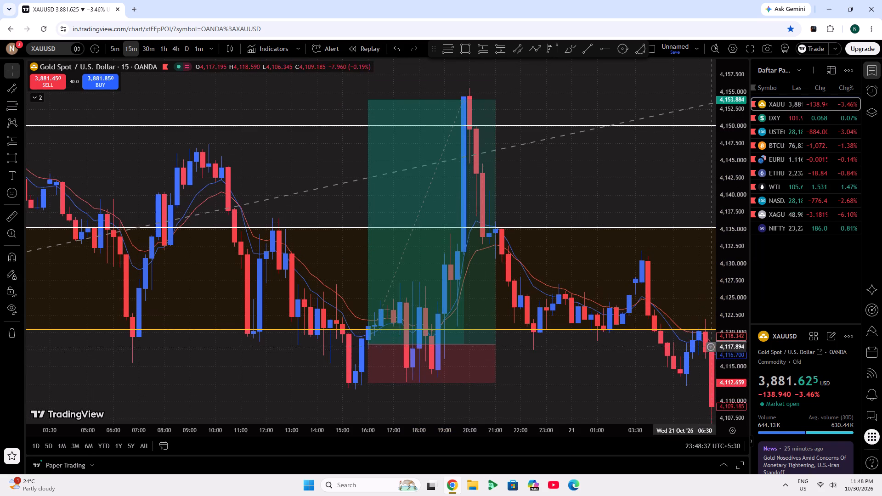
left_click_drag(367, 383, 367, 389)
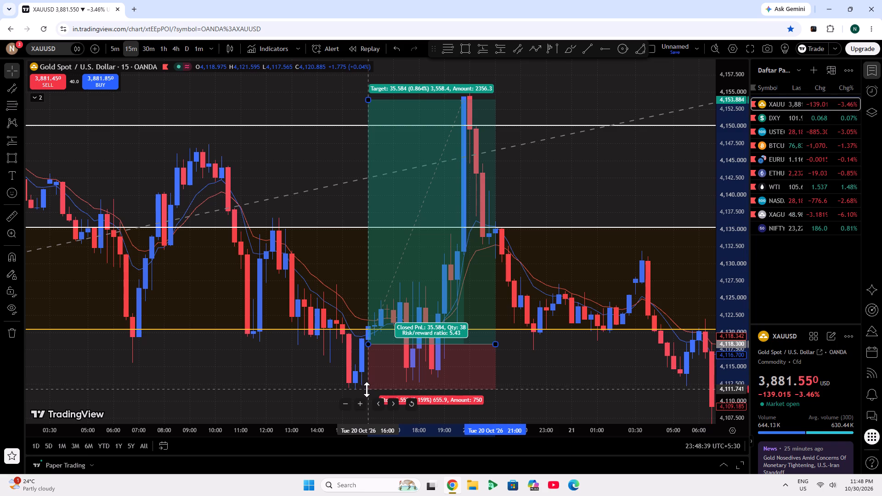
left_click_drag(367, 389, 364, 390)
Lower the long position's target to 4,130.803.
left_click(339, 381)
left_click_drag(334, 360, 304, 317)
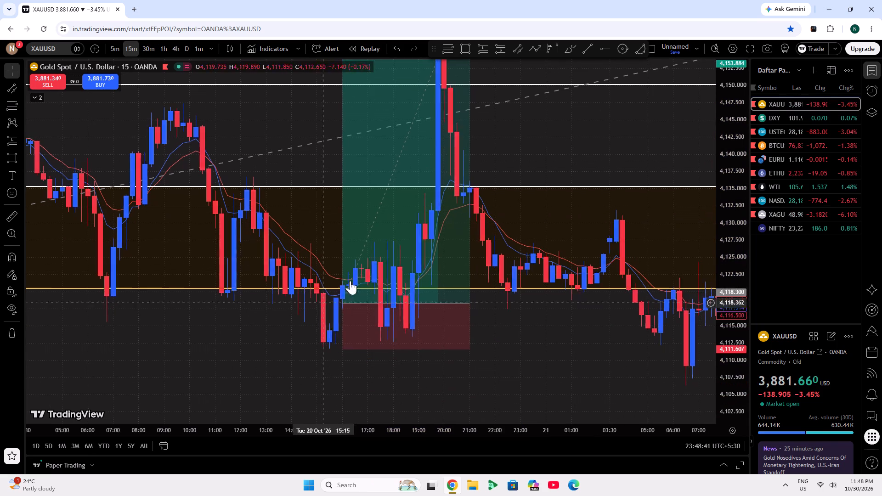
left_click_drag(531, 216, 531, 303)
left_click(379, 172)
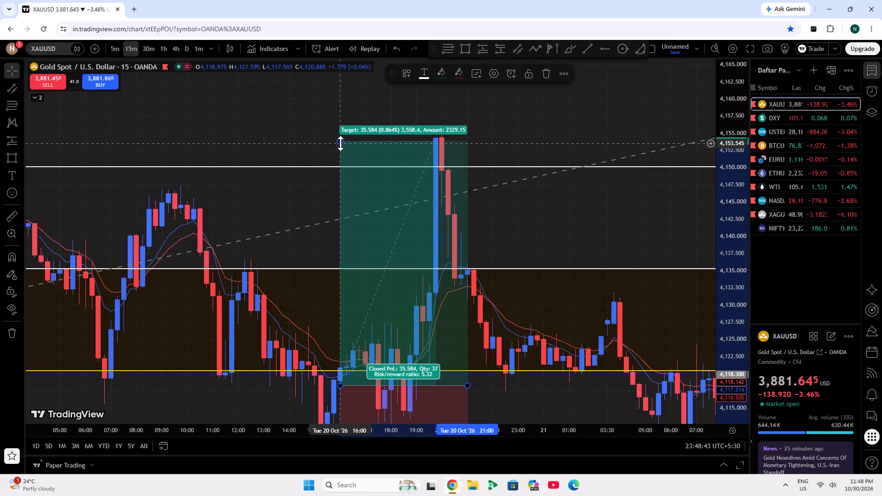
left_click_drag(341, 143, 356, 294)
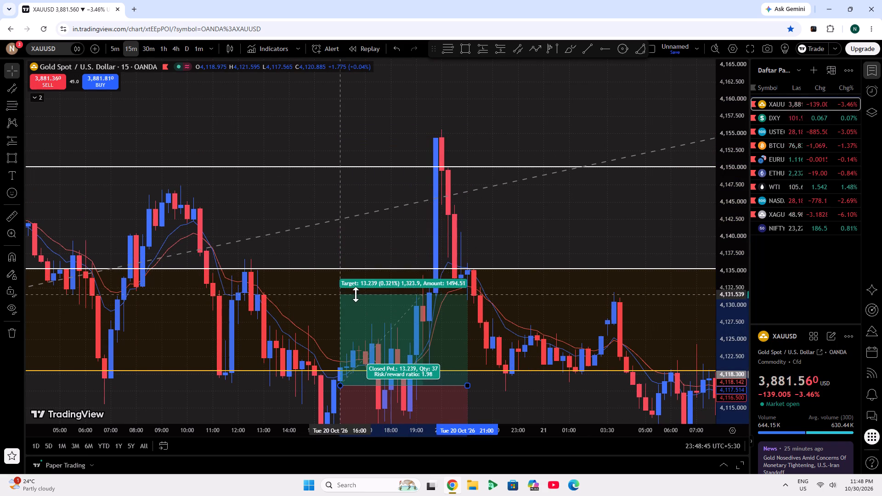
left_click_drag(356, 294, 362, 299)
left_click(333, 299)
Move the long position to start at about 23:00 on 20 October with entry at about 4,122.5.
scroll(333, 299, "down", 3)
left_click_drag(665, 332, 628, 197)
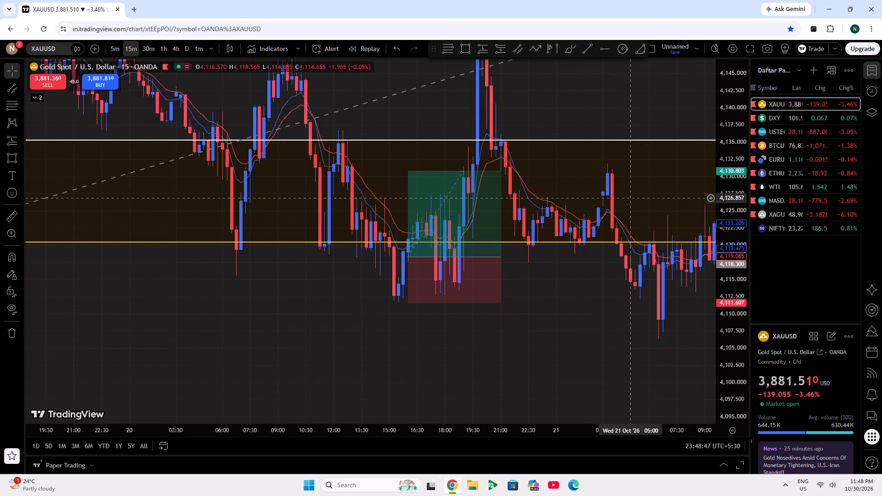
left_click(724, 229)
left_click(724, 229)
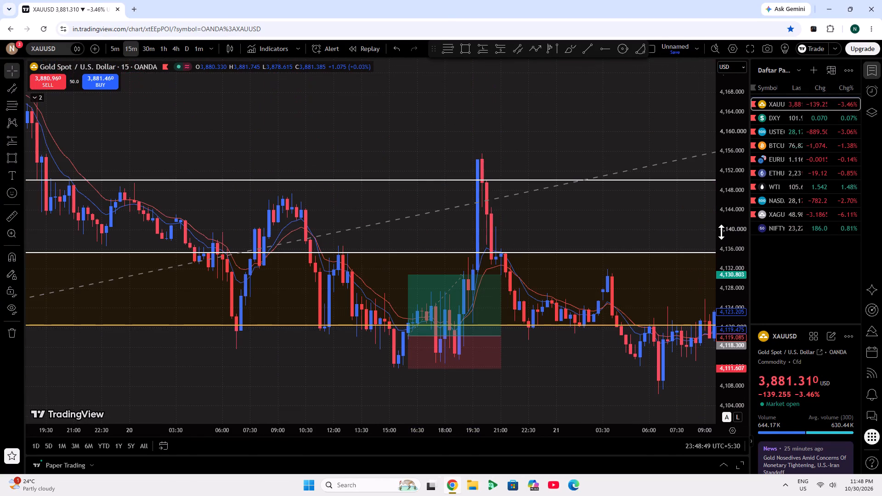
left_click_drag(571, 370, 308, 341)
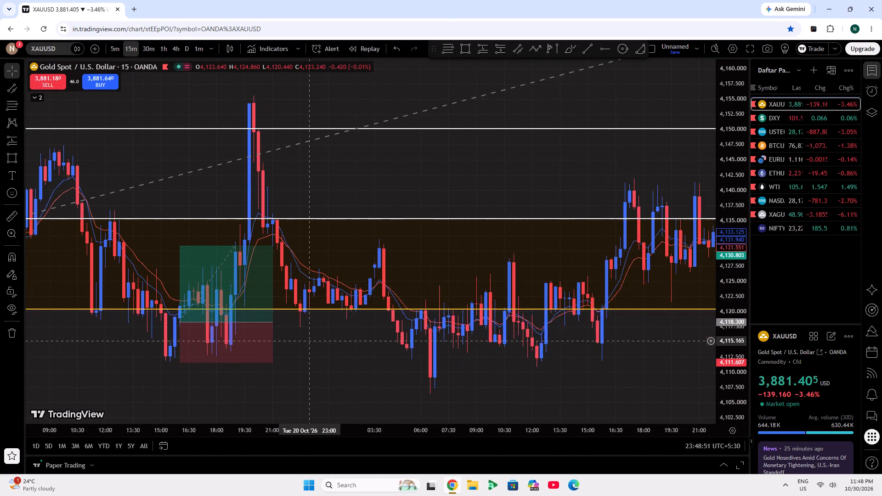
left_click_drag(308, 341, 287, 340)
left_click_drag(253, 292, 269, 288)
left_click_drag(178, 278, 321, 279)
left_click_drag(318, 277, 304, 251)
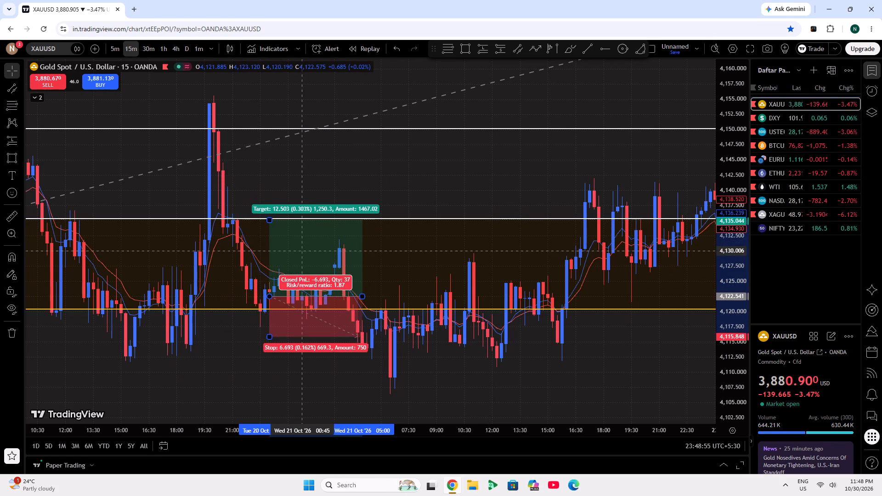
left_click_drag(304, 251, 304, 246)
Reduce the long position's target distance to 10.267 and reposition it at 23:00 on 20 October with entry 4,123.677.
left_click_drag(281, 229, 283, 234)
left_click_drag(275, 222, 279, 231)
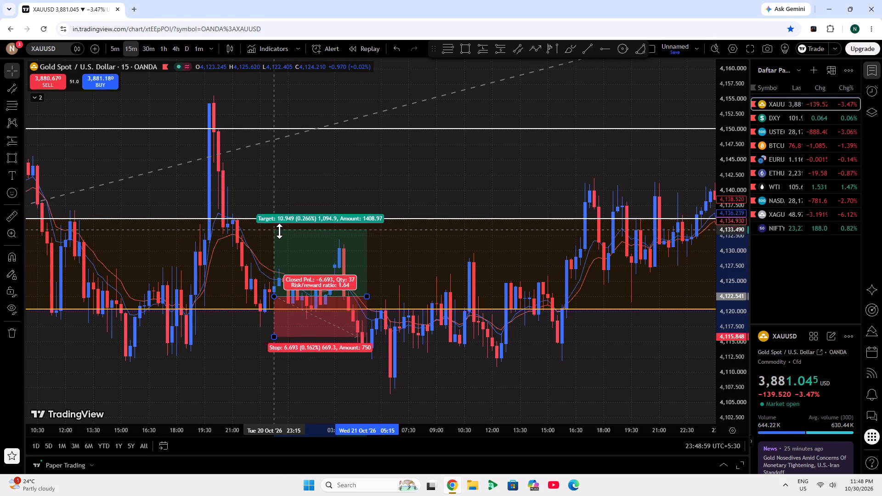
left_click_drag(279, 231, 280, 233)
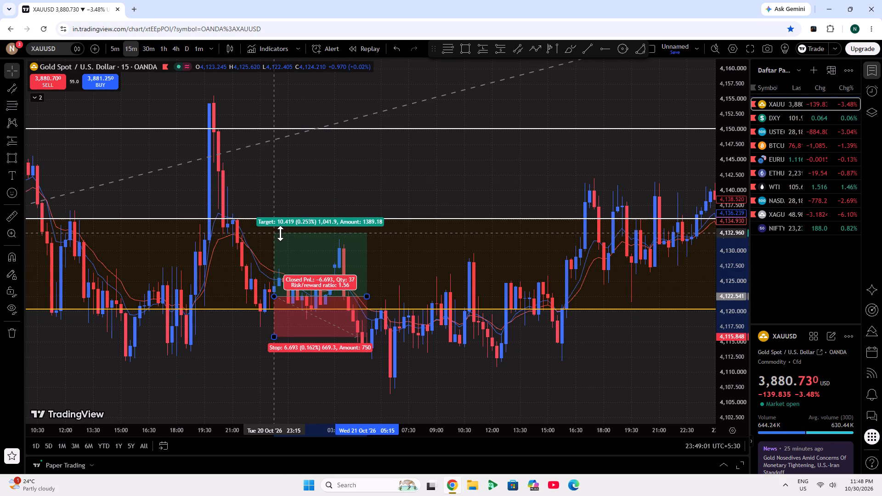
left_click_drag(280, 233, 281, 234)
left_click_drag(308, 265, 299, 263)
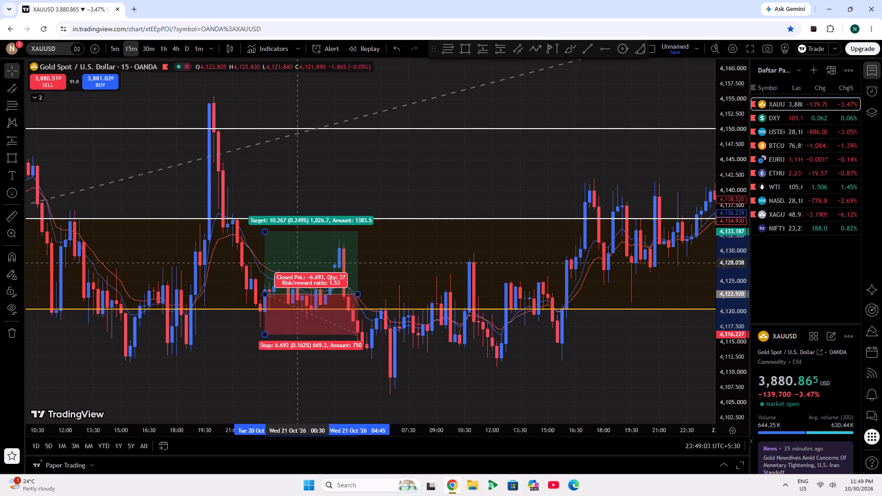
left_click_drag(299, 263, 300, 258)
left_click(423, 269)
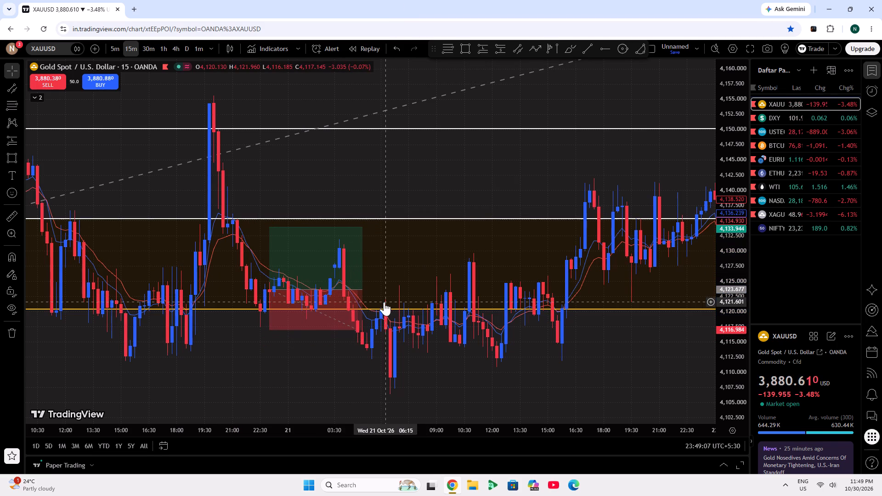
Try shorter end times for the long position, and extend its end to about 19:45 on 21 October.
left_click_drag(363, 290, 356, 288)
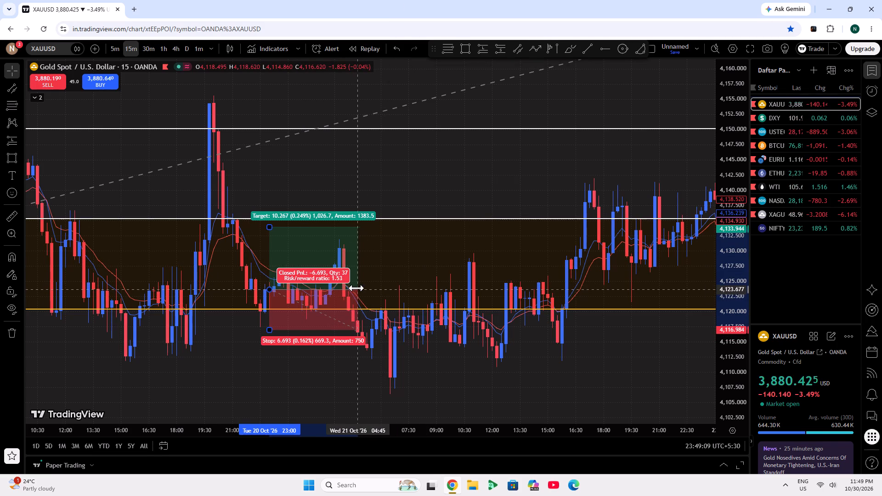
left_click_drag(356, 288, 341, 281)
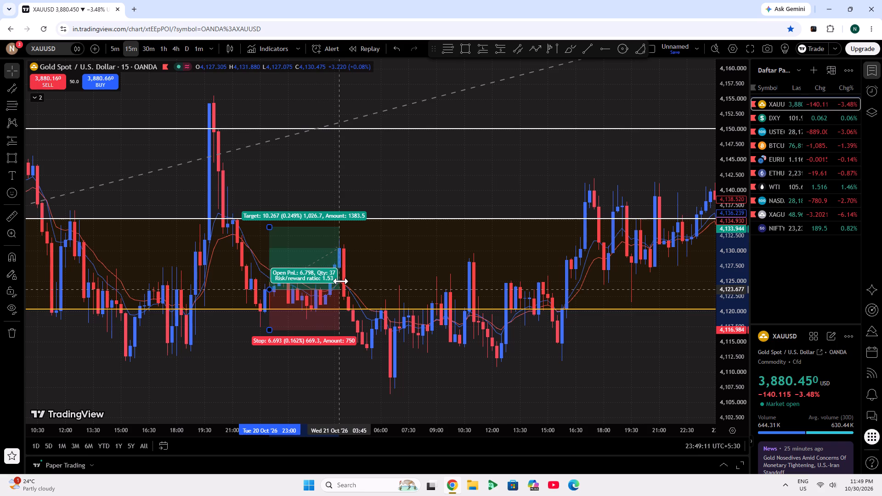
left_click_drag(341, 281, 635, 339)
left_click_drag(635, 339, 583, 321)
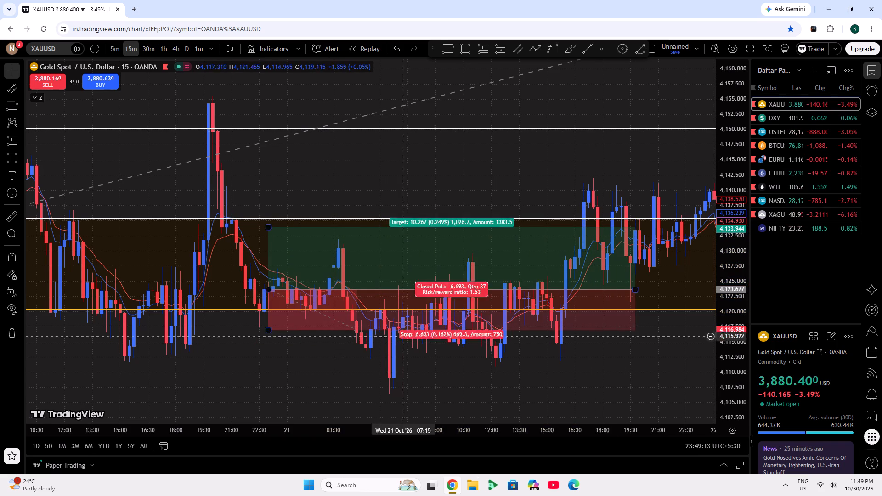
Delete the long position from the chart.
left_click(470, 285)
left_click(543, 69)
Delete the Fibonacci retracement spanning the mid-October rise.
scroll(569, 158, "down", 2)
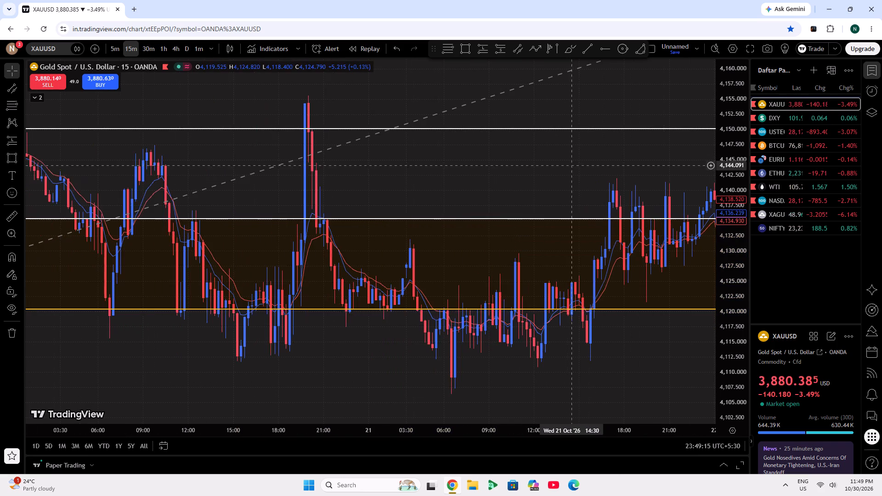
left_click_drag(560, 177, 283, 175)
scroll(301, 190, "down", 13)
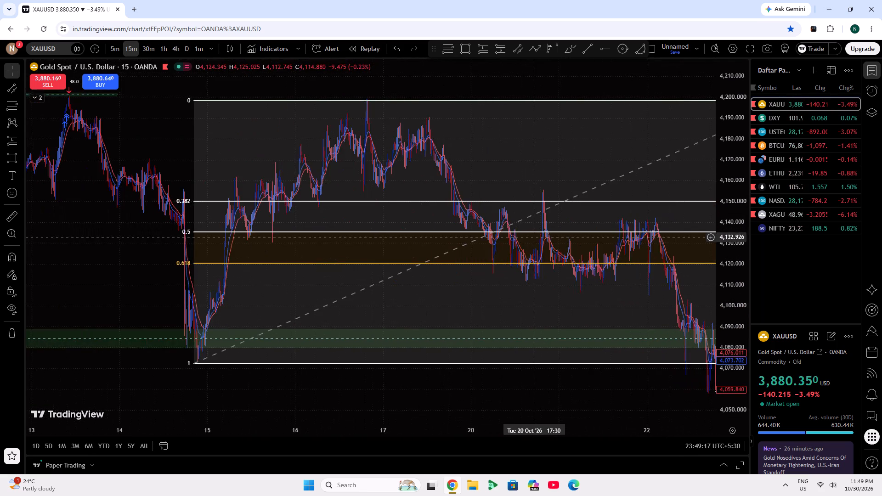
scroll(534, 237, "down", 6)
left_click(550, 216)
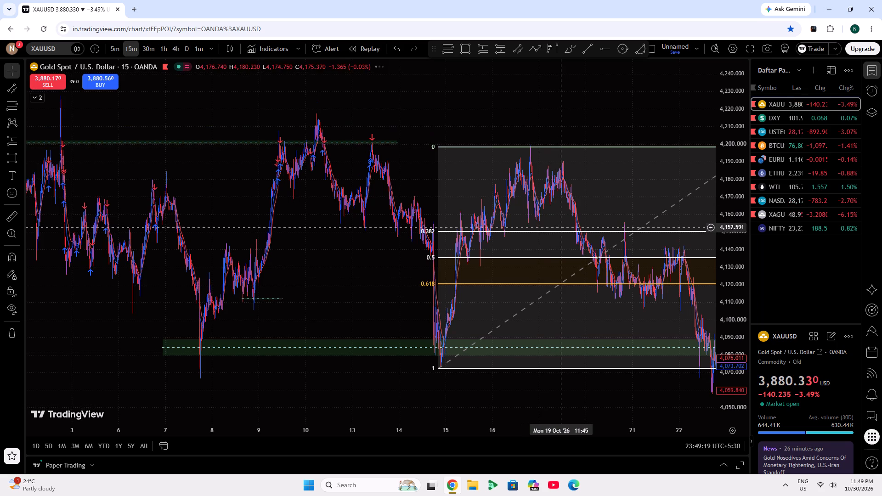
left_click(562, 228)
left_click(563, 231)
left_click(524, 79)
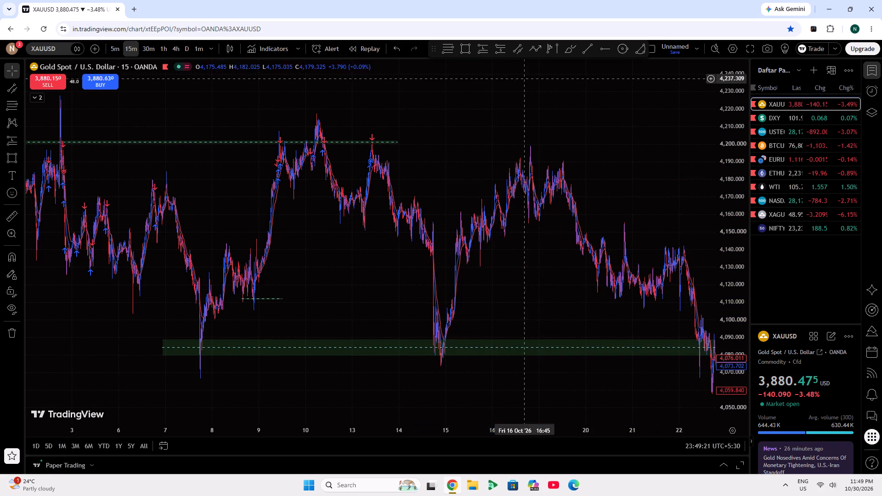
Switch the chart to the 1-hour timeframe and go back to the early September price action.
left_click(157, 47)
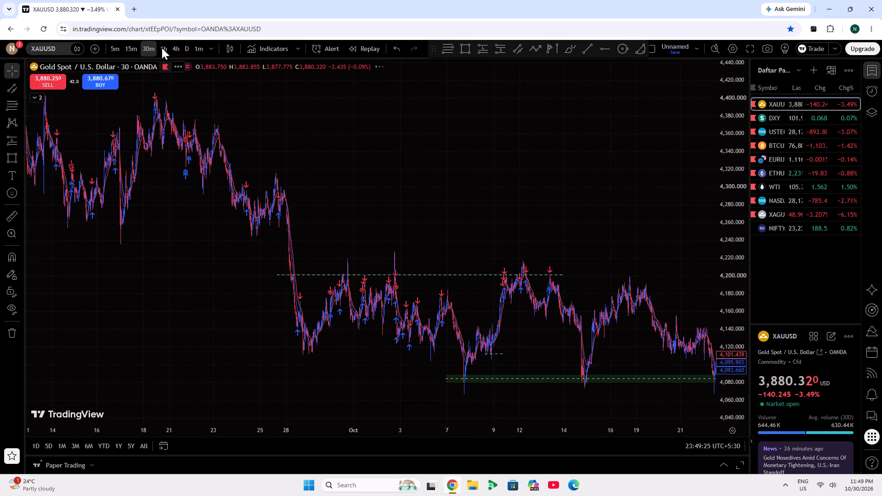
left_click(160, 44)
scroll(367, 263, "up", 12)
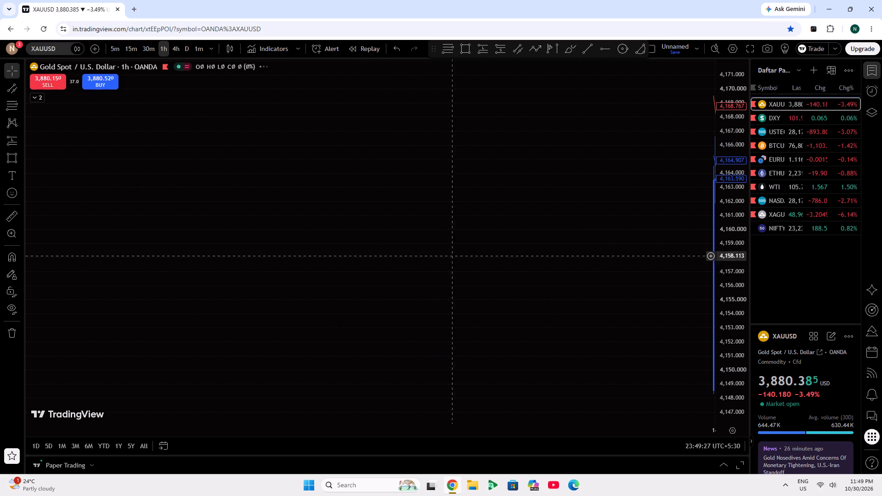
left_click(726, 194)
scroll(365, 299, "up", 2)
left_click_drag(255, 246, 560, 247)
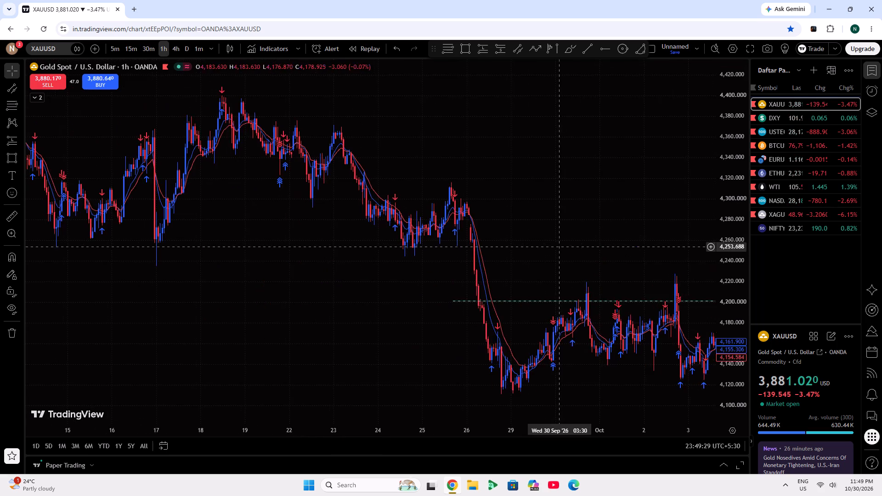
left_click_drag(262, 248, 655, 252)
Draw a Fibonacci retracement from the 3 September high at 4,511.524 down to about 4,364 on 9 September.
left_click(444, 53)
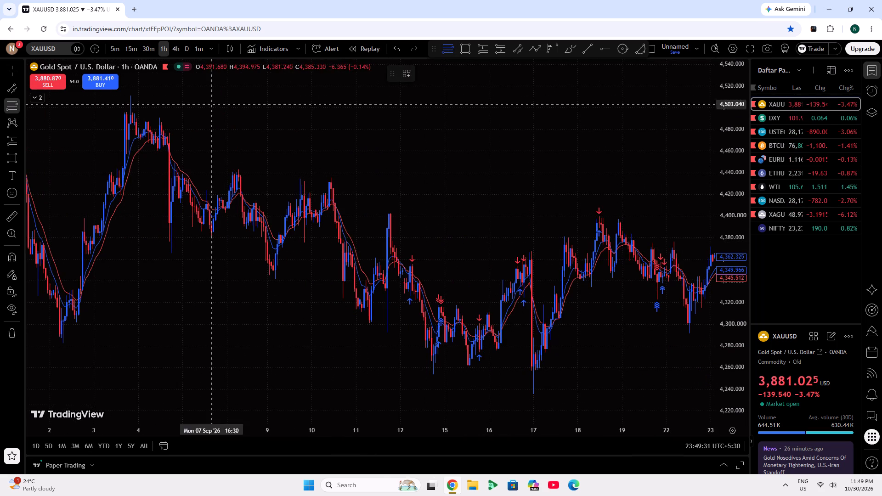
left_click(134, 95)
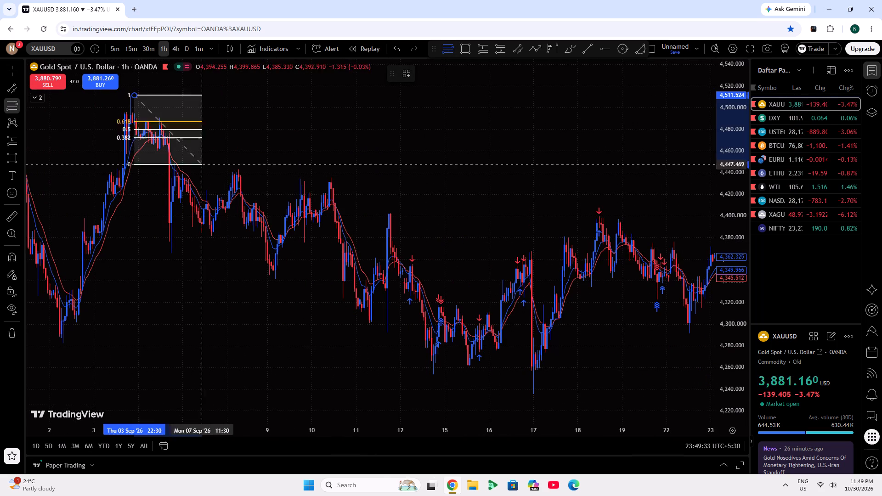
left_click(290, 254)
left_click(296, 302)
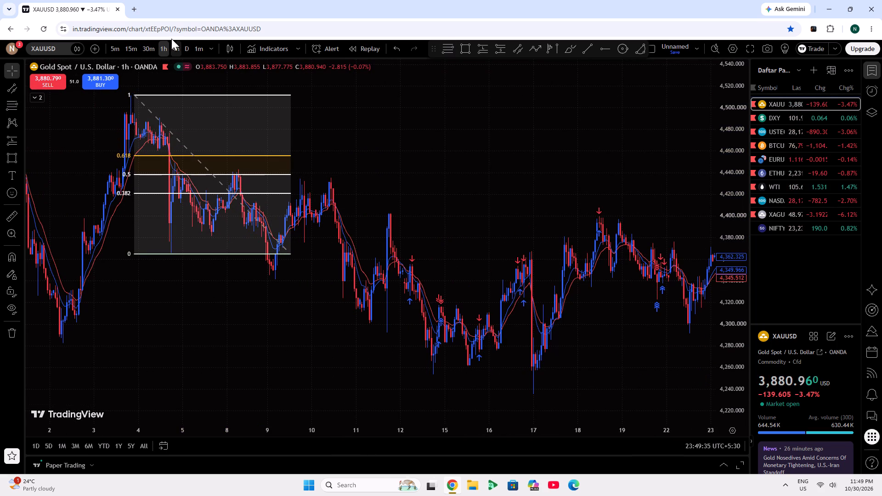
Switch the chart to the 15-minute timeframe and go back to the 8 September swing inside the Fibonacci retracement.
left_click(137, 47)
scroll(298, 220, "down", 4)
scroll(403, 275, "down", 1)
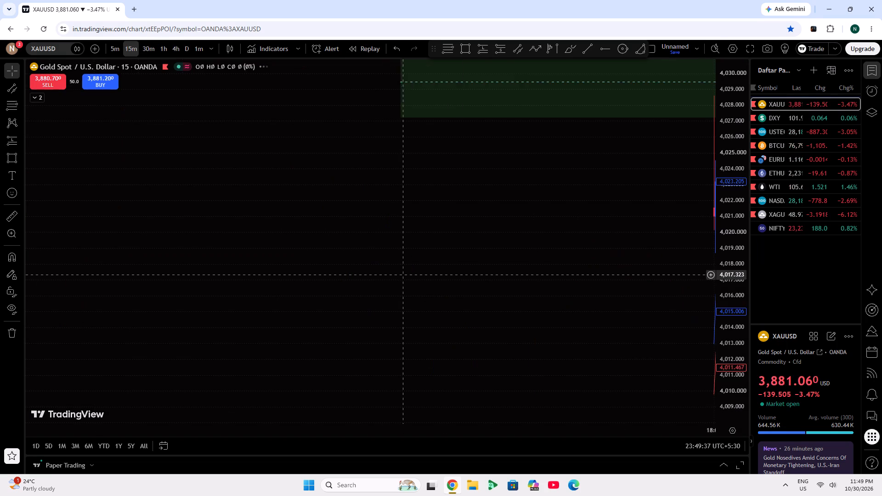
scroll(403, 275, "down", 6)
double_click(746, 256)
scroll(495, 304, "down", 8)
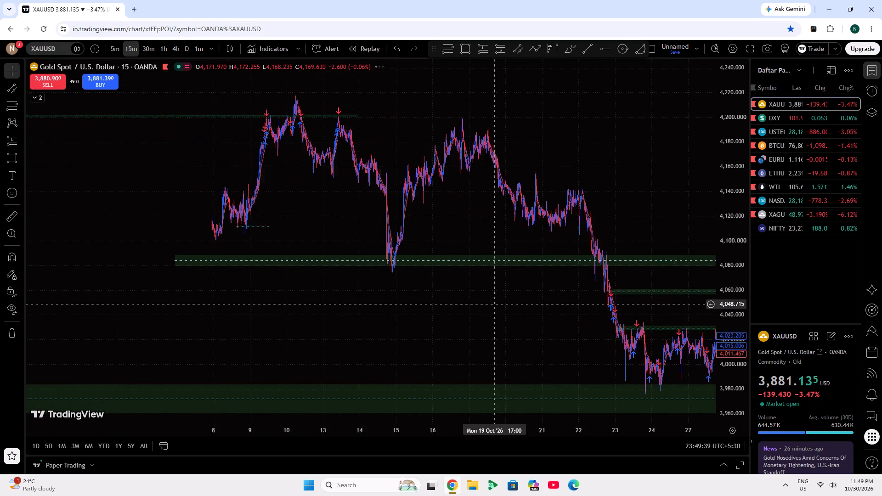
scroll(494, 304, "down", 2)
left_click_drag(344, 319, 693, 331)
left_click_drag(402, 310, 679, 317)
scroll(544, 310, "up", 6)
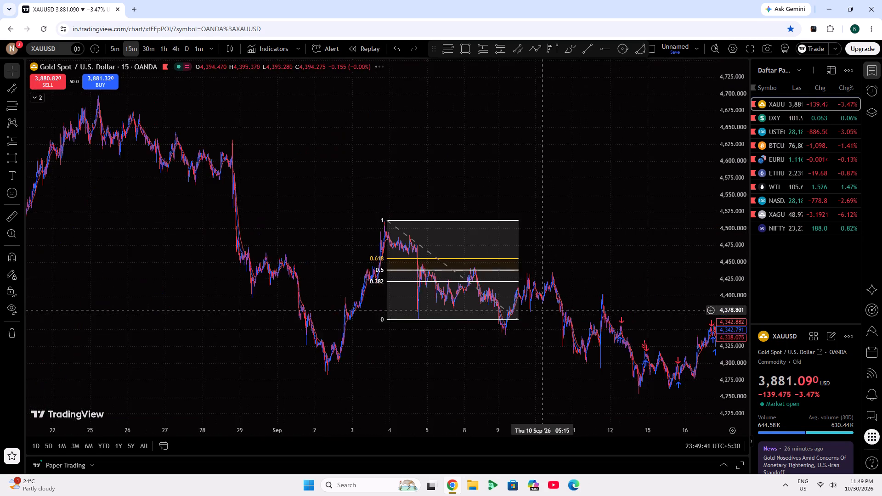
scroll(542, 310, "up", 7)
left_click_drag(470, 204, 661, 225)
scroll(723, 280, "up", 13)
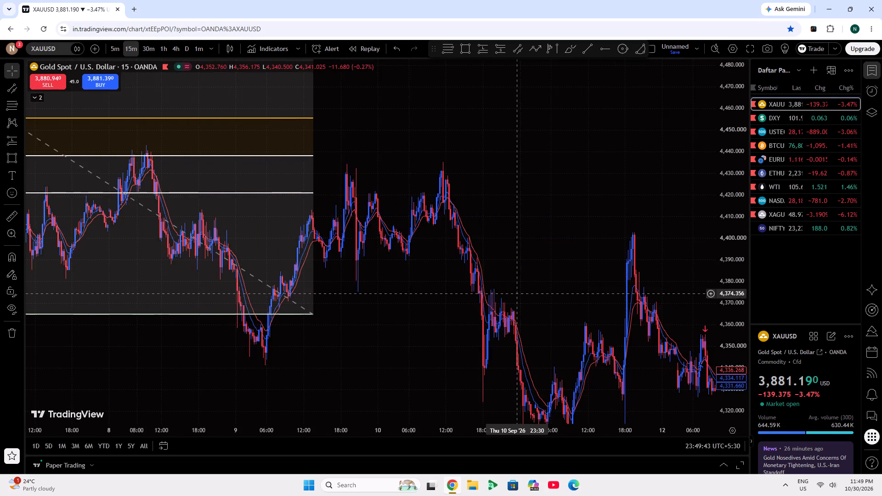
left_click_drag(394, 145, 631, 171)
scroll(644, 261, "up", 4)
scroll(734, 316, "up", 7)
left_click_drag(457, 204, 459, 204)
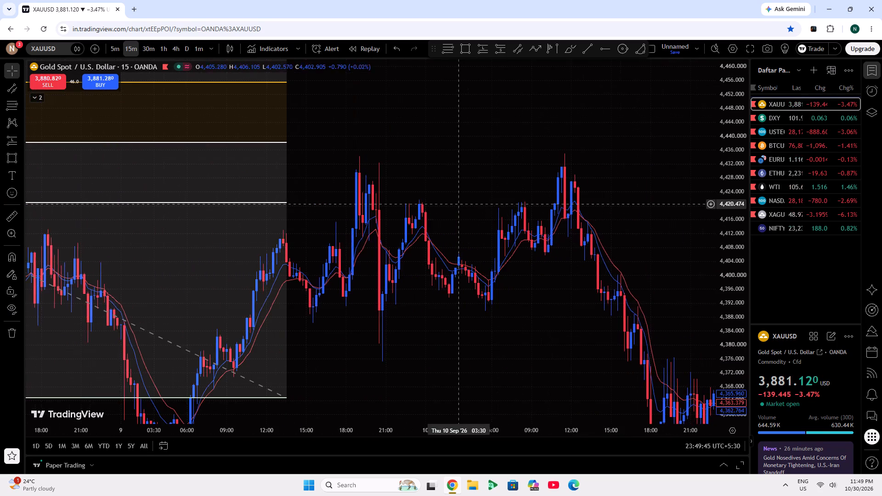
left_click_drag(459, 204, 726, 231)
left_click_drag(207, 202, 344, 202)
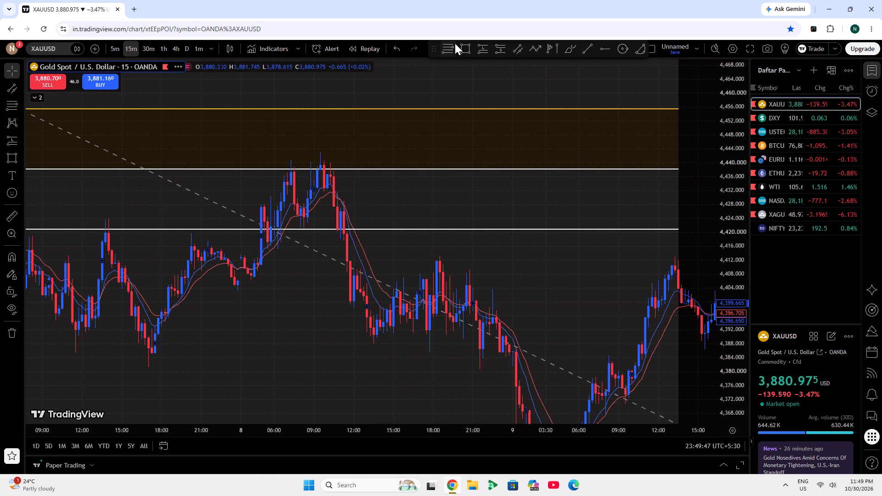
Place a short position at about 10:00 on 8 September, with entry at about 4,432.218 and stop at about 4,439.739.
left_click(481, 48)
left_click(509, 53)
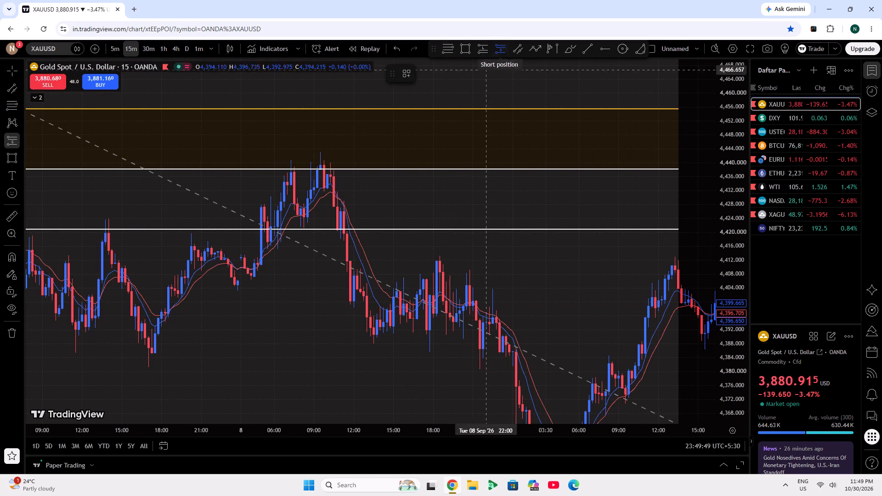
left_click(296, 202)
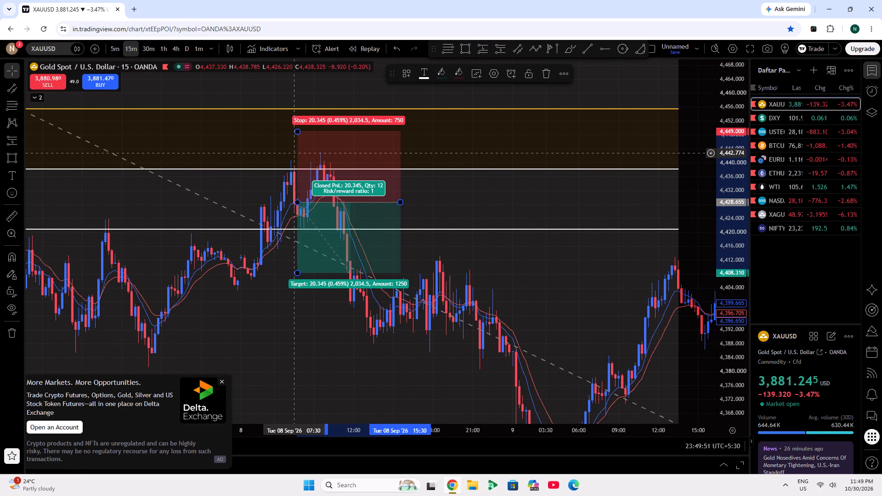
left_click_drag(297, 131, 298, 186)
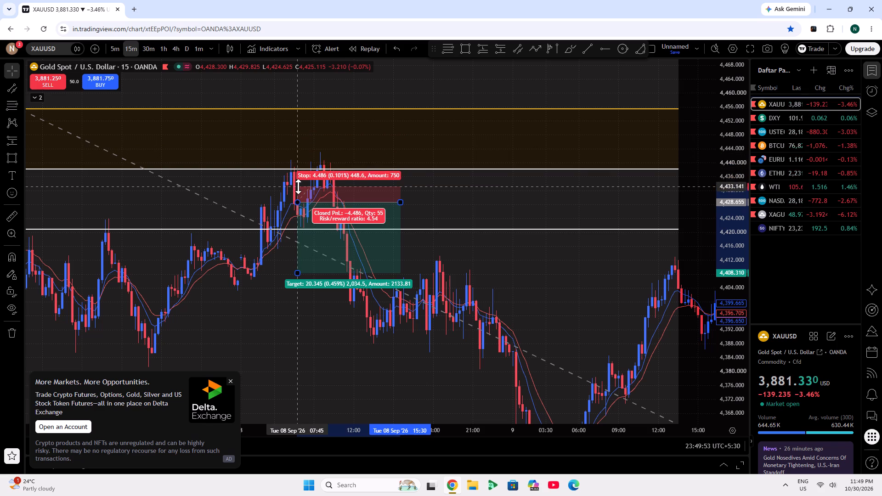
left_click_drag(298, 186, 297, 180)
left_click(281, 302)
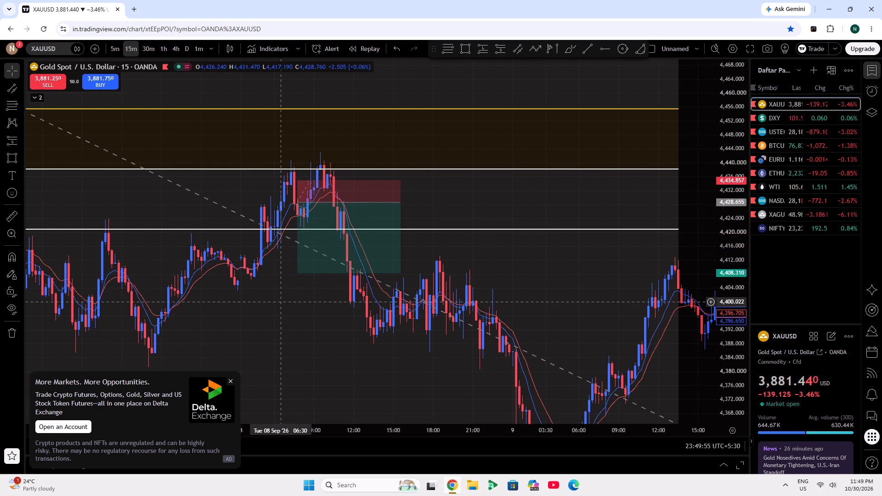
left_click(296, 291)
left_click_drag(325, 228, 326, 227)
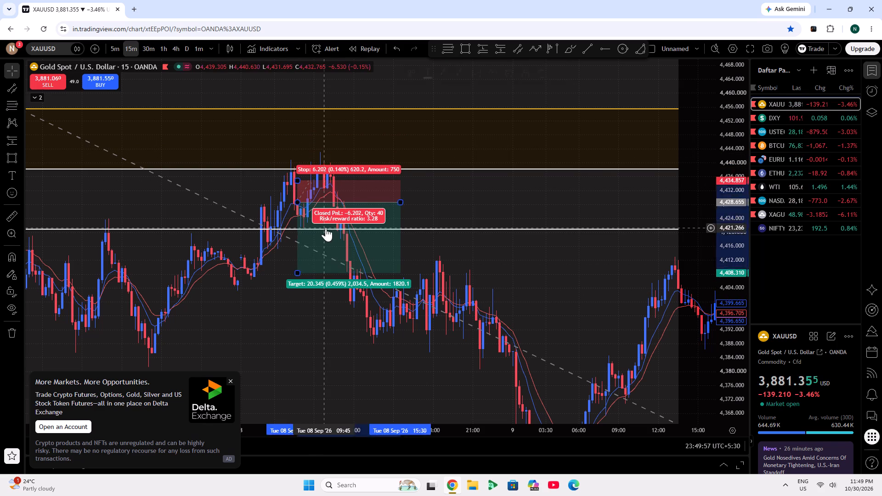
left_click_drag(326, 227, 356, 212)
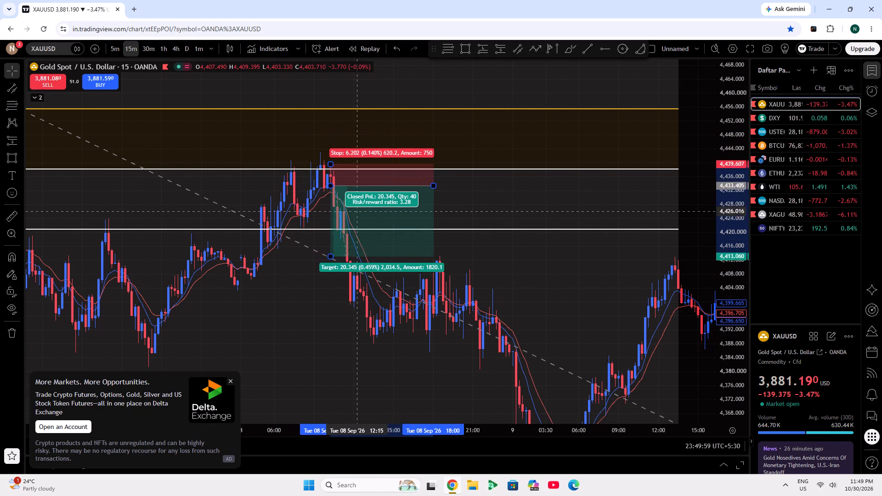
left_click_drag(356, 212, 353, 215)
left_click_drag(328, 169, 326, 163)
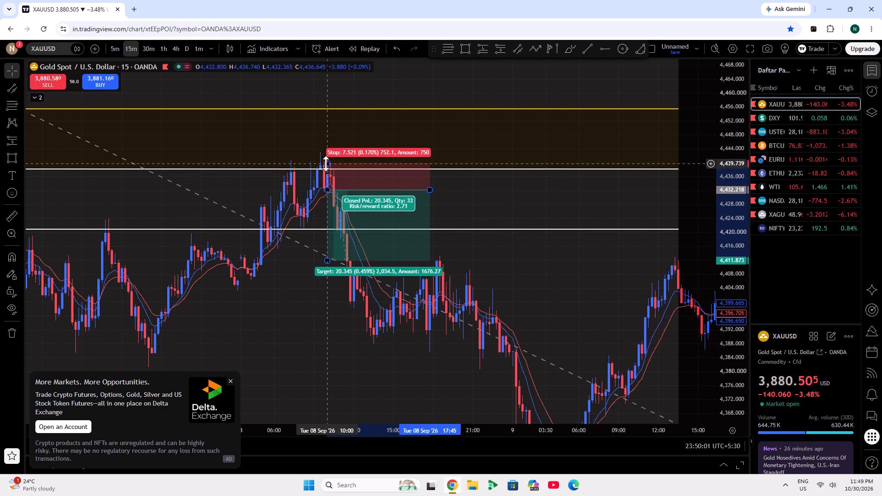
left_click(286, 258)
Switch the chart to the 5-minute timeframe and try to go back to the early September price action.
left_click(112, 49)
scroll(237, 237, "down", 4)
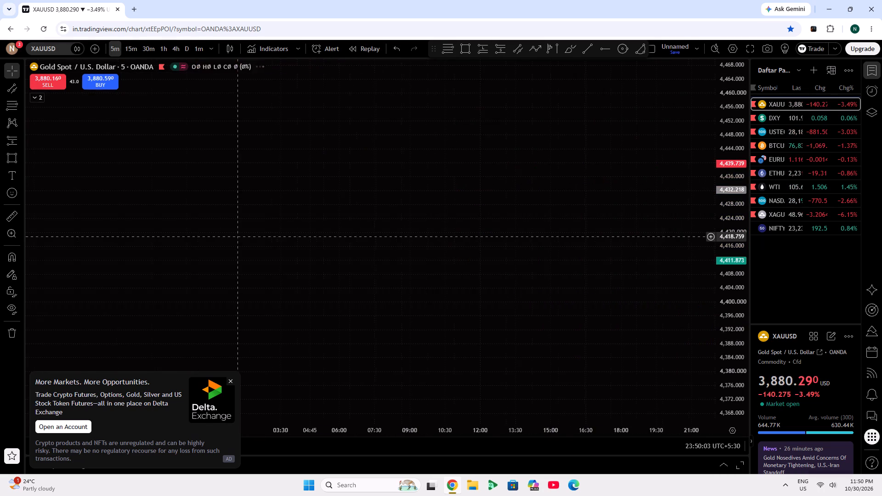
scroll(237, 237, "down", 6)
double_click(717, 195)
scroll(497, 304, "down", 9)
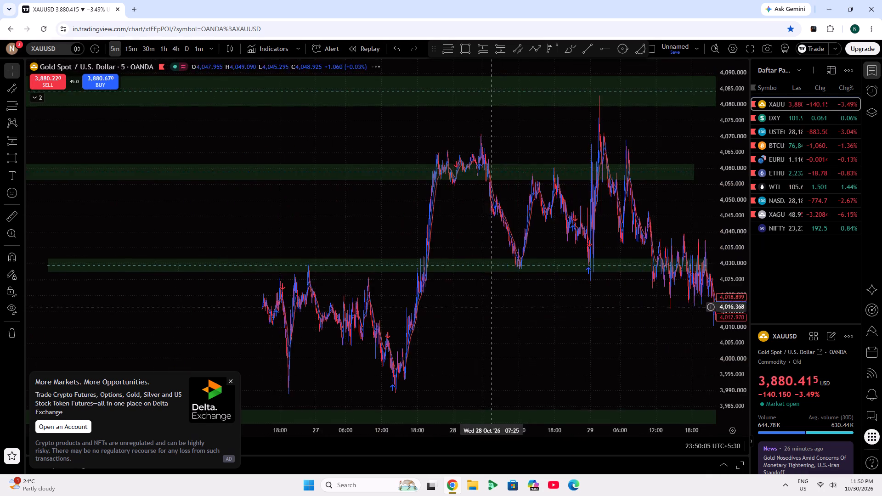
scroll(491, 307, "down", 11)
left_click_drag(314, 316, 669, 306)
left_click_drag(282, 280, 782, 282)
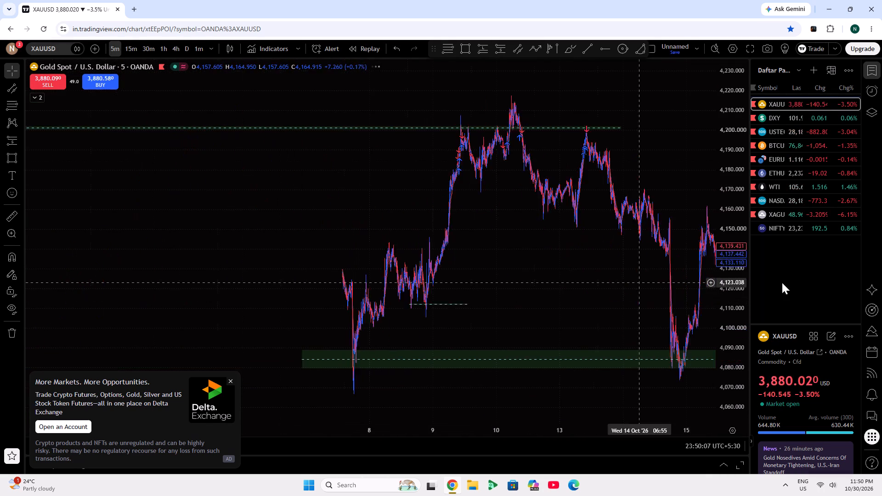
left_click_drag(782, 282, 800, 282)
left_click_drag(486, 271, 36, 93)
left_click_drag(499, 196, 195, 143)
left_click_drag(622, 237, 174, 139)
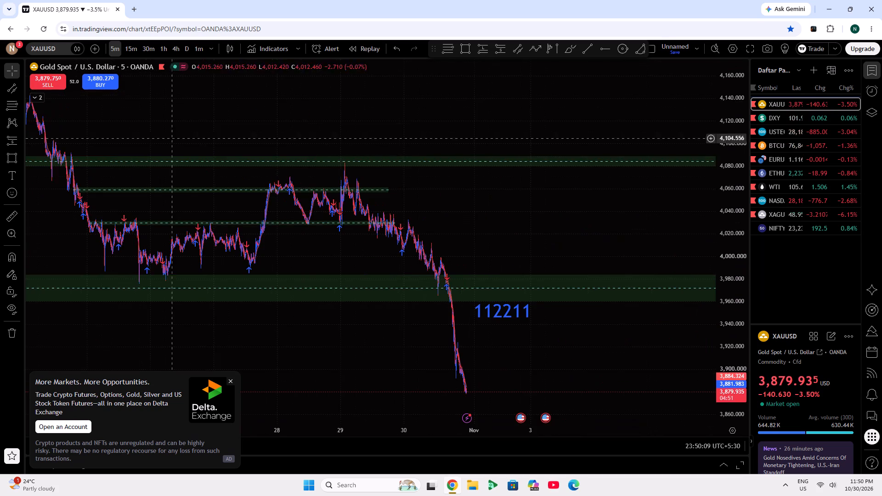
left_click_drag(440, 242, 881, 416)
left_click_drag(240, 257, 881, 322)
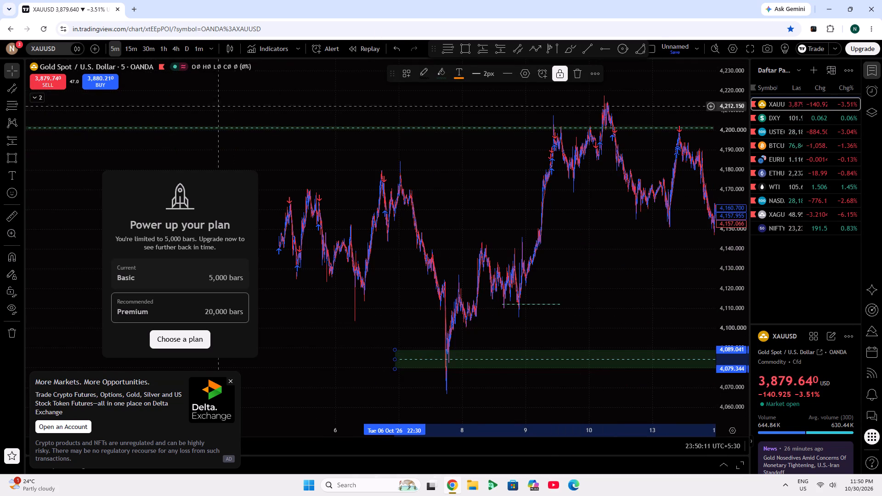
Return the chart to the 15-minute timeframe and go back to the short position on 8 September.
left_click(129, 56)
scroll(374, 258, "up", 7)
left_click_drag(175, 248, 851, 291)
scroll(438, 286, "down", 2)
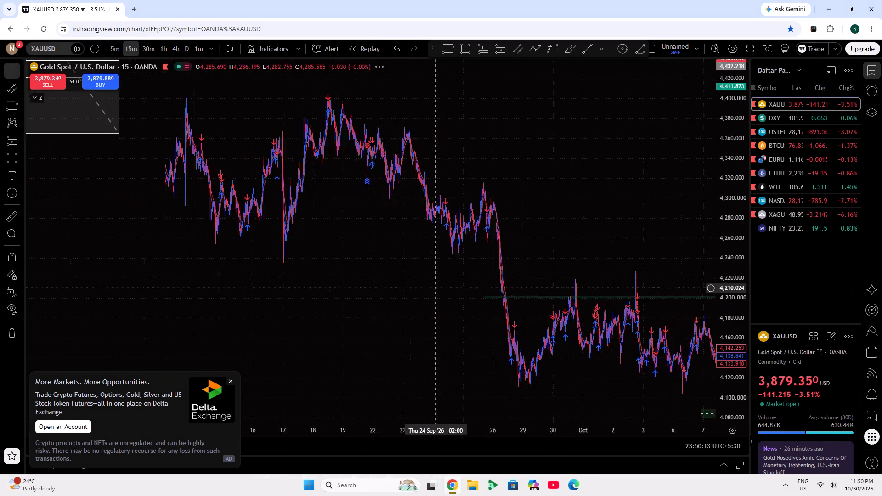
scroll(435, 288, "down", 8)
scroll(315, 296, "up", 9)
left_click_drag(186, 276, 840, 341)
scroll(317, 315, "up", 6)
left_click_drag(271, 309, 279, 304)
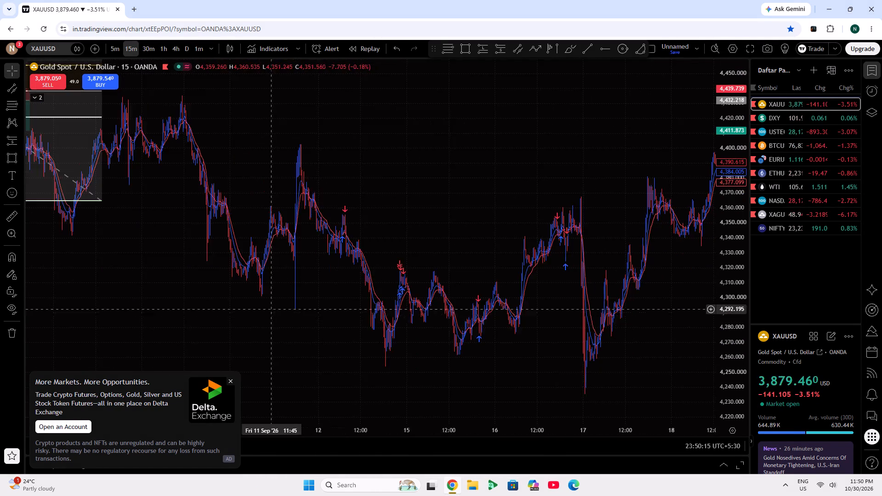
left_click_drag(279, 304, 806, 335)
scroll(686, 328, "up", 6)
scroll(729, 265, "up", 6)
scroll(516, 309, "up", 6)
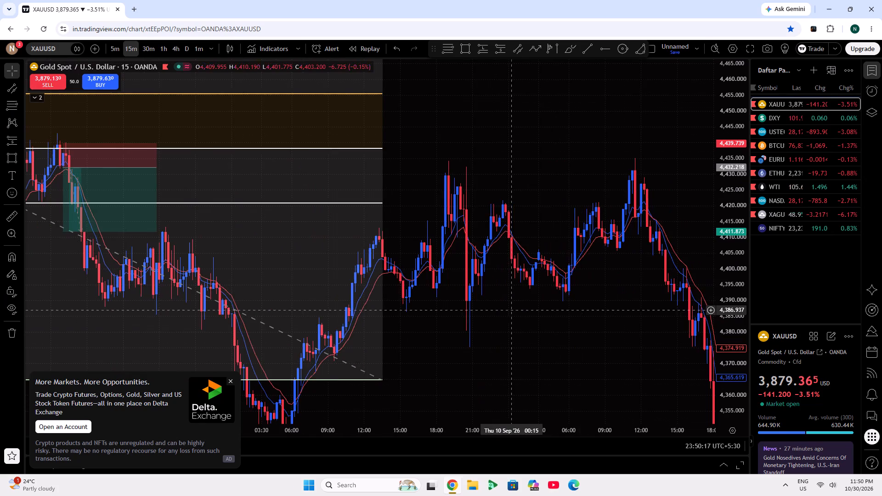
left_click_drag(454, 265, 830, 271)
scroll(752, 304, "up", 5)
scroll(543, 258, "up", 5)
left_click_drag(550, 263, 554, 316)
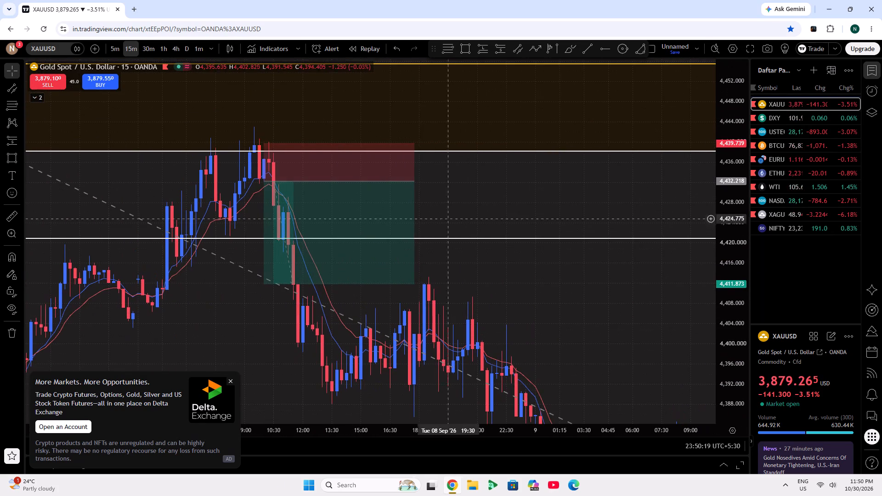
Move the short position to 10:30 on 8 September with entry at about 4,435.950 and stop at about 4,443.072.
left_click_drag(301, 200, 298, 197)
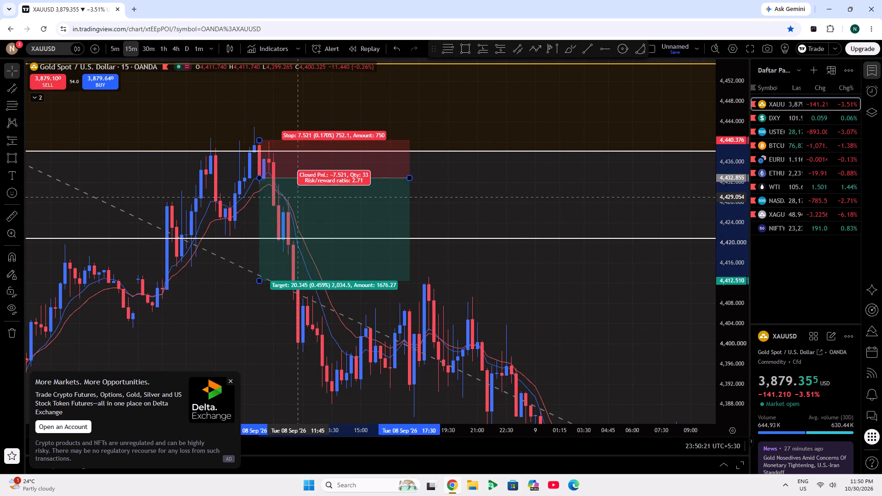
left_click_drag(298, 197, 302, 181)
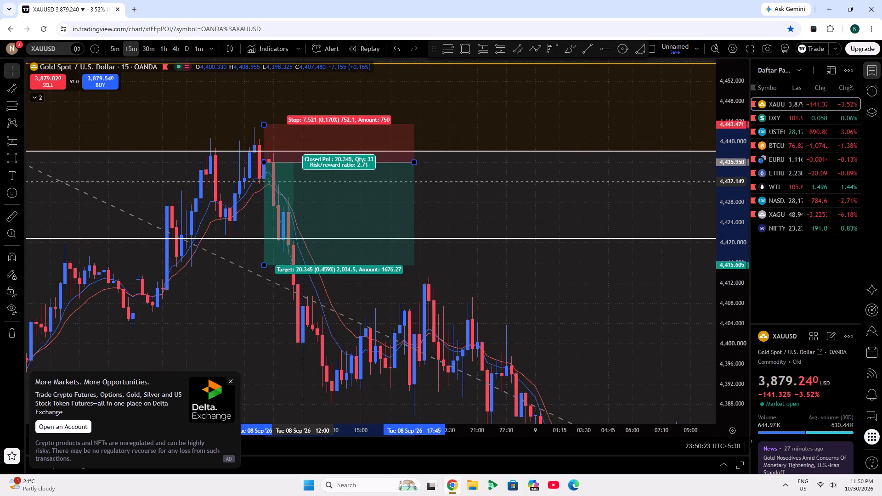
left_click_drag(302, 181, 311, 182)
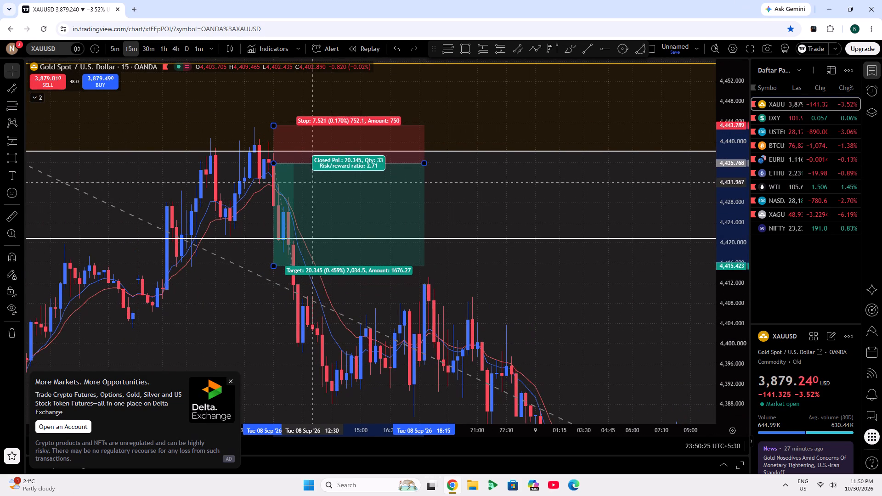
left_click_drag(311, 182, 311, 181)
left_click(234, 293)
left_click(228, 276)
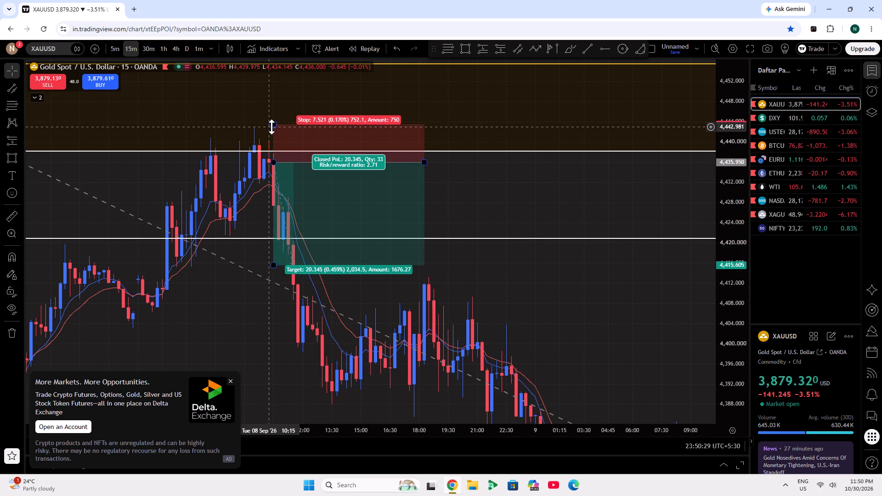
left_click_drag(274, 123, 288, 127)
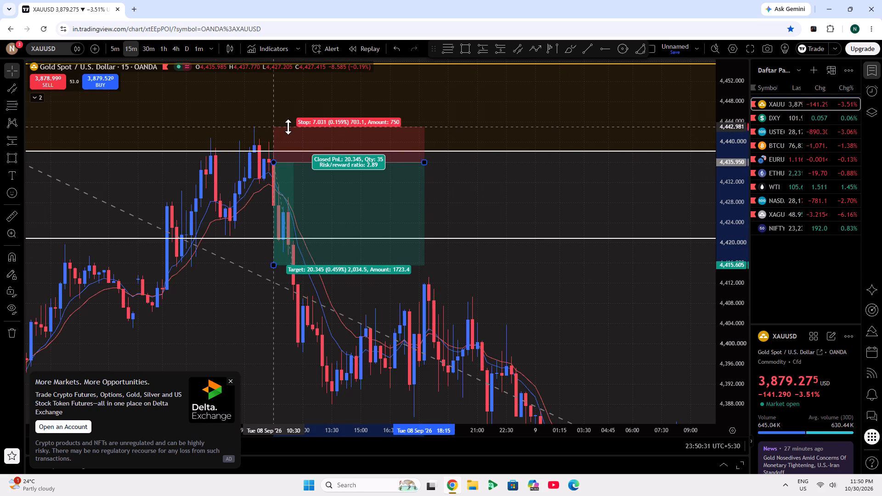
left_click_drag(288, 127, 288, 126)
Extend the short position to 07:45 on 9 September and lower its target to about 4,345.519, near the swing low.
left_click_drag(598, 286, 534, 246)
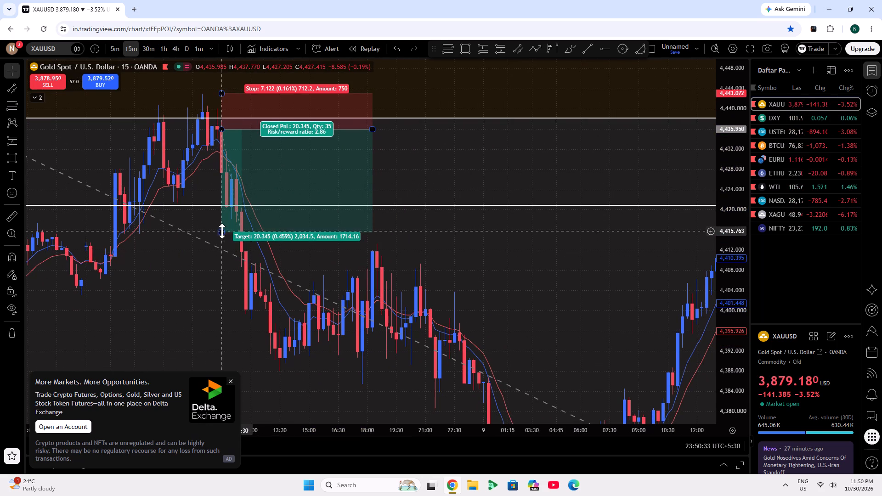
left_click_drag(222, 231, 211, 338)
left_click_drag(485, 328, 445, 130)
scroll(522, 259, "down", 3)
scroll(718, 238, "down", 4)
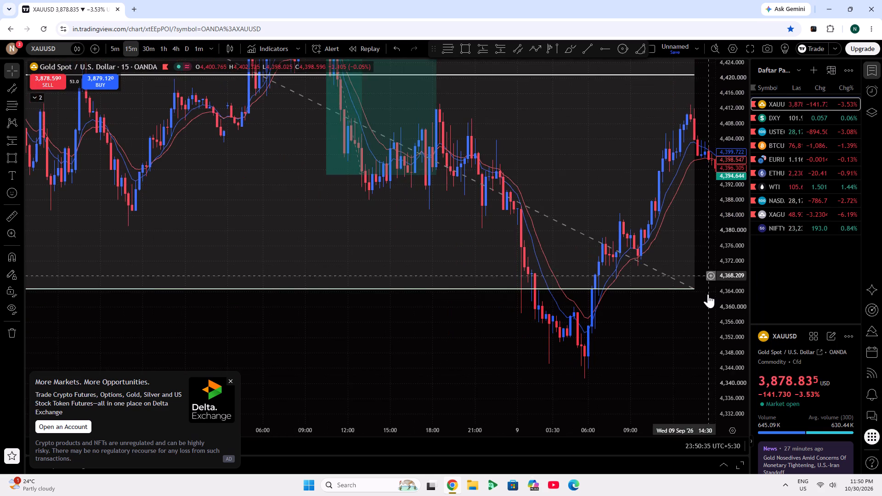
scroll(708, 294, "down", 3)
scroll(744, 278, "down", 4)
scroll(641, 378, "up", 5)
left_click_drag(642, 371, 532, 368)
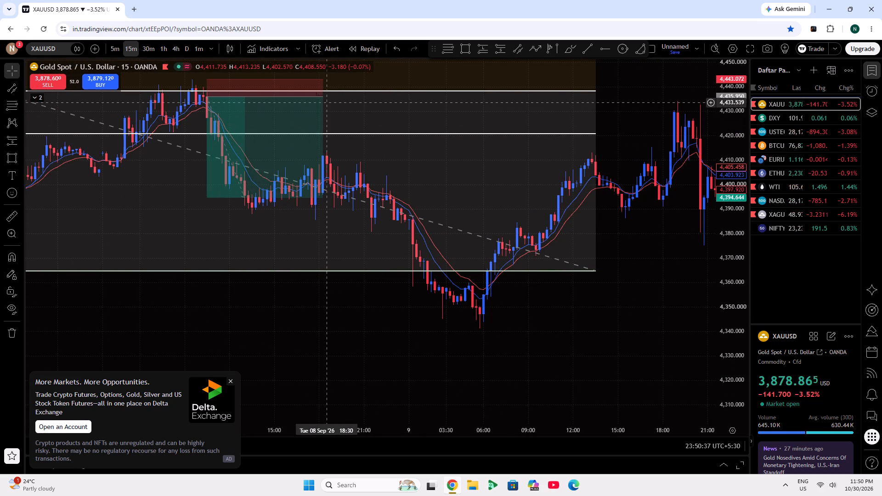
left_click_drag(321, 97, 508, 169)
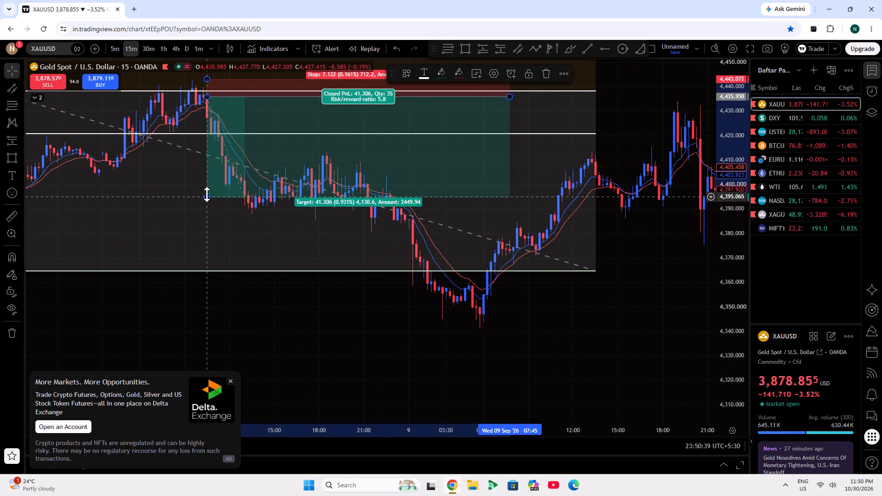
left_click_drag(207, 194, 215, 329)
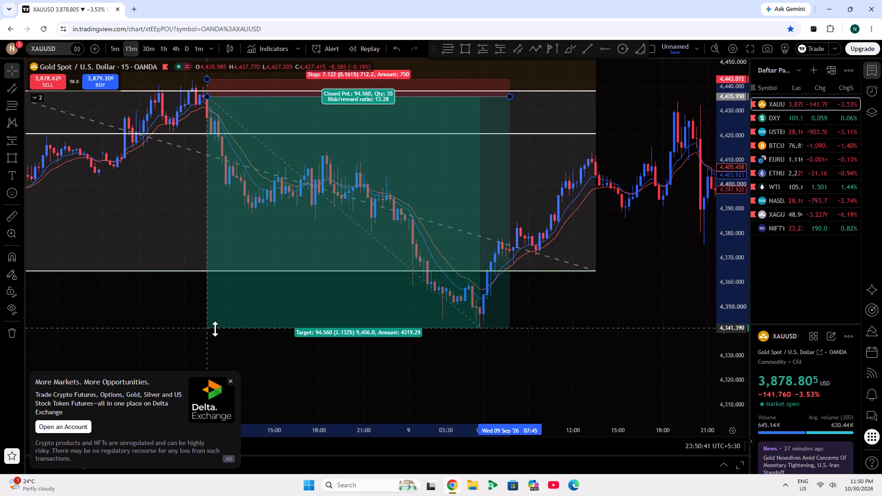
left_click_drag(215, 329, 209, 318)
left_click(227, 358)
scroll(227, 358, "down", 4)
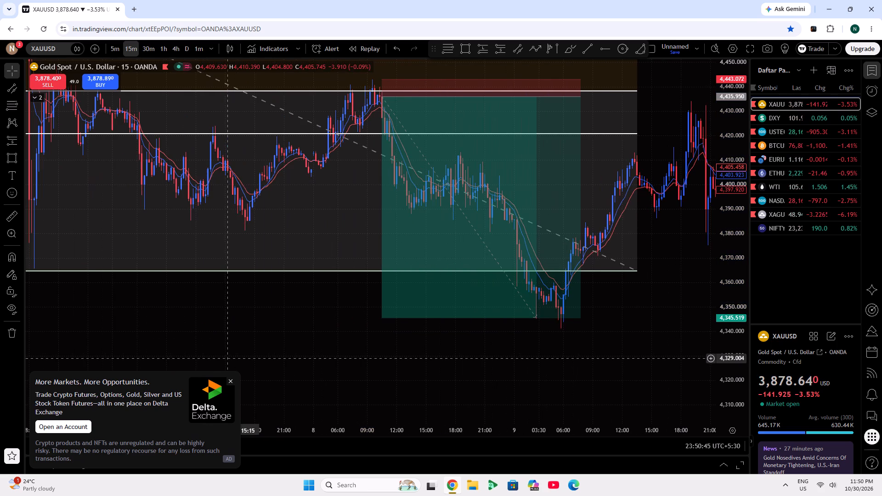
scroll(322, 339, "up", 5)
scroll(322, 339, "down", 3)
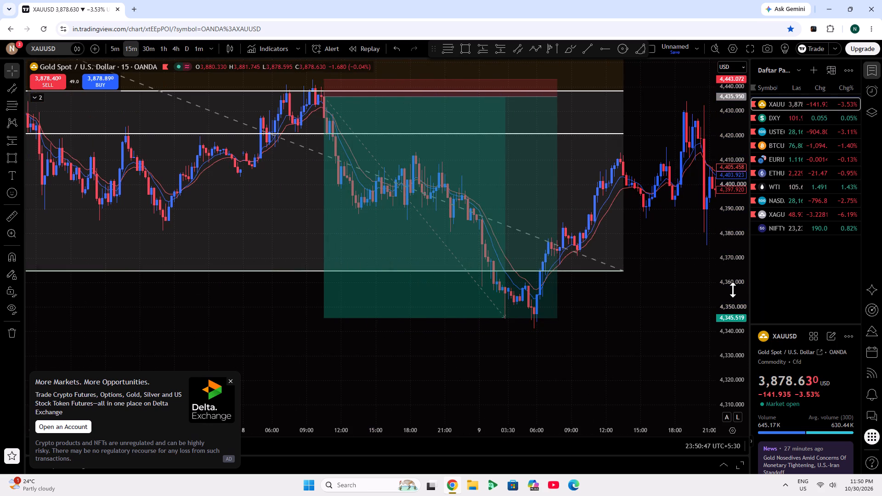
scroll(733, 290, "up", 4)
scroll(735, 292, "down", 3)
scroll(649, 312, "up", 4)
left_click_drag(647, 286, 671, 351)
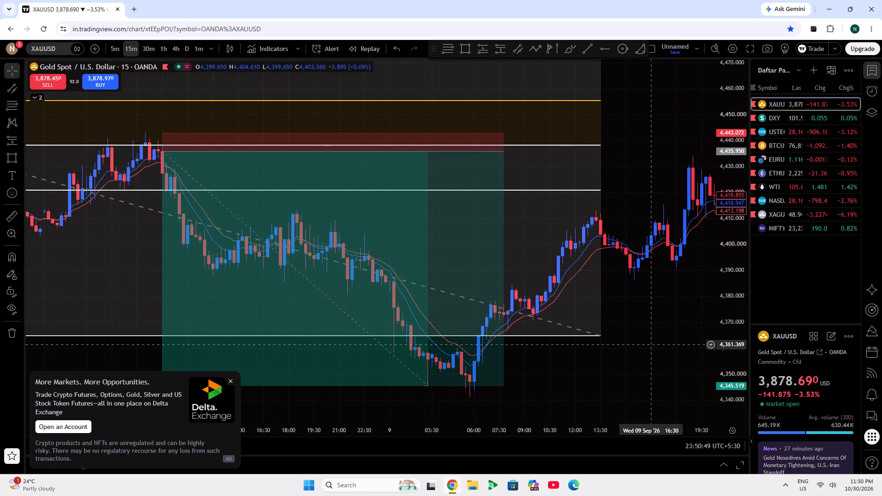
Delete the short position placed on 8 September from the chart.
left_click(233, 380)
left_click(312, 299)
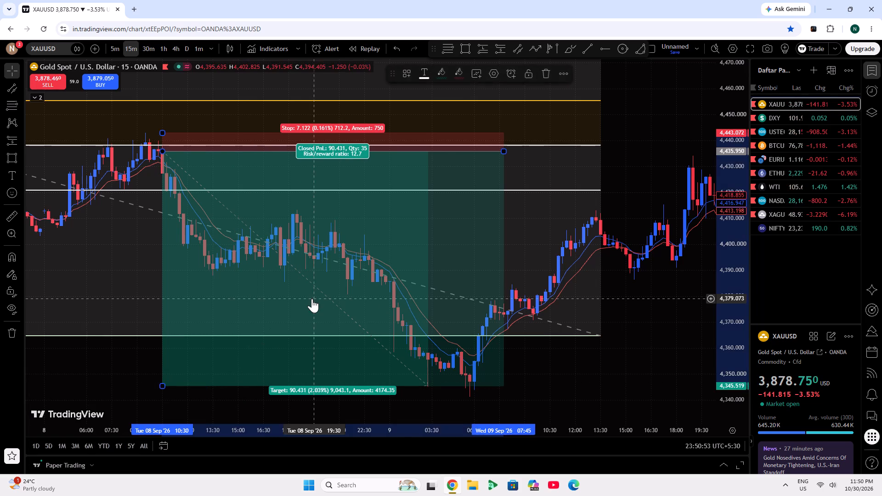
left_click(545, 73)
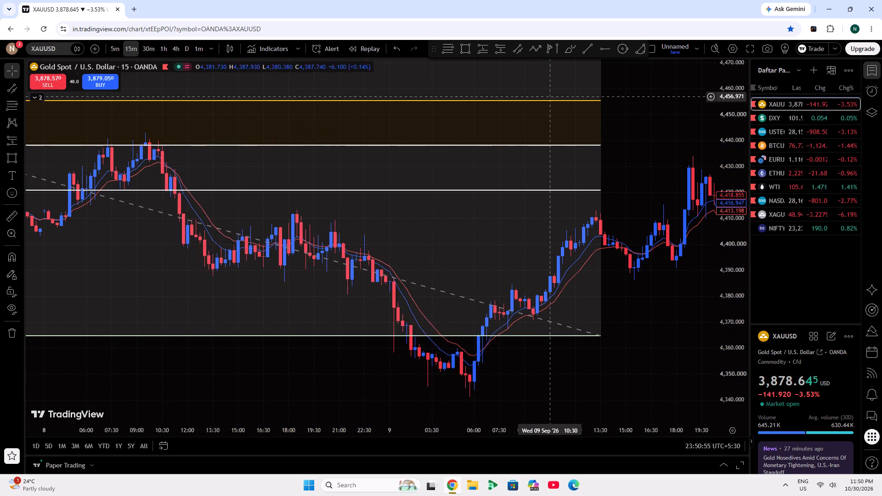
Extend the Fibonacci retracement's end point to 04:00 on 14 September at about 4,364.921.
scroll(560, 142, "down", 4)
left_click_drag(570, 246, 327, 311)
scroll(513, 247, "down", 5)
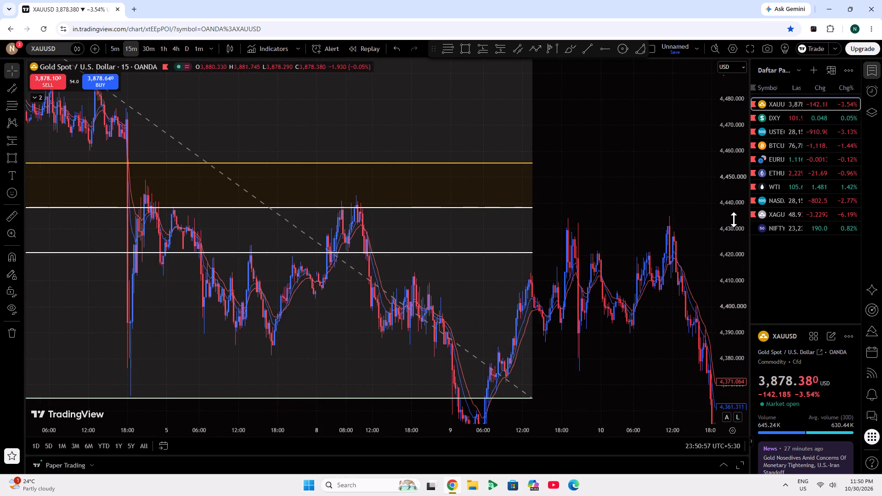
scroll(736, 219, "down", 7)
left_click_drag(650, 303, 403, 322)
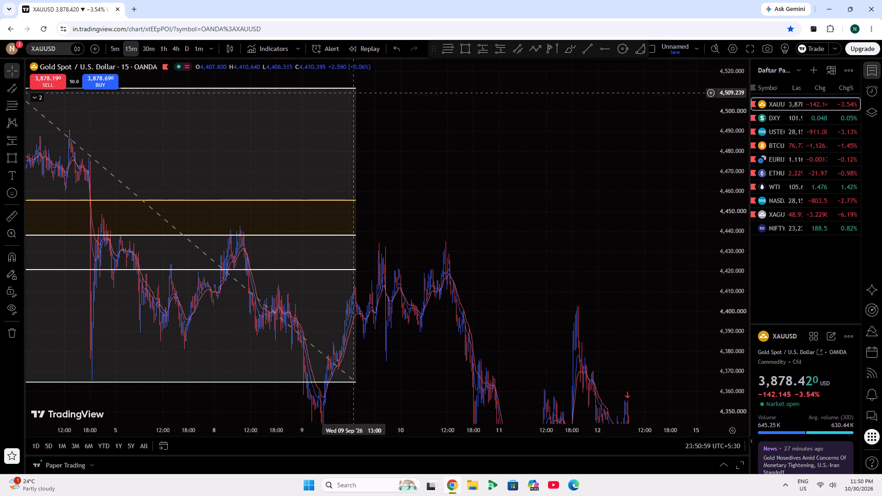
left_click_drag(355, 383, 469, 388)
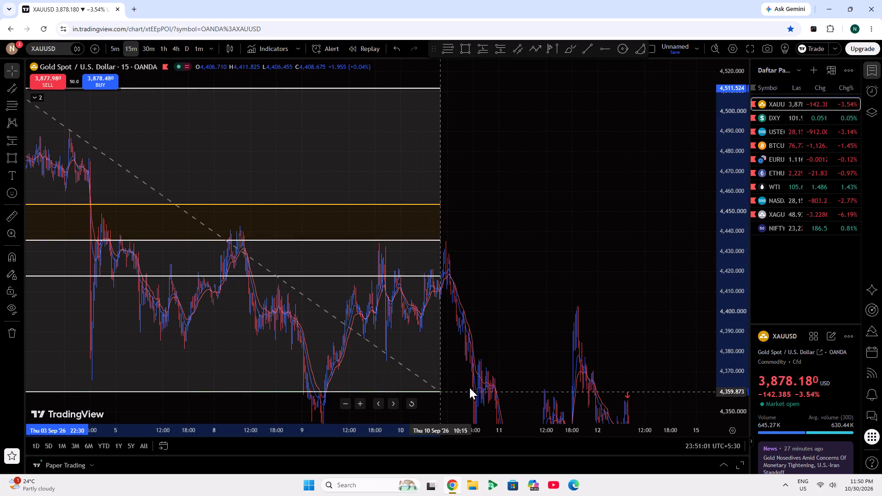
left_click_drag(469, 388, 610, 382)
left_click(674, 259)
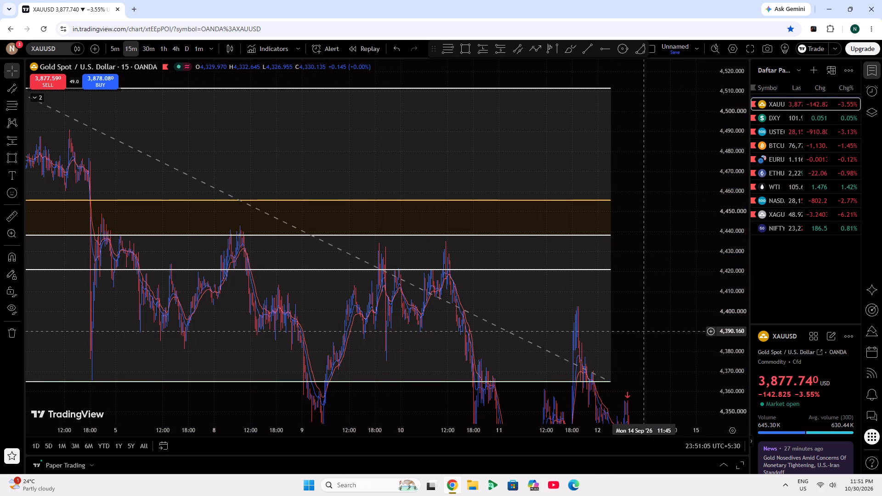
Delete the Fibonacci retracement that starts on 3 September.
left_click_drag(644, 331, 571, 204)
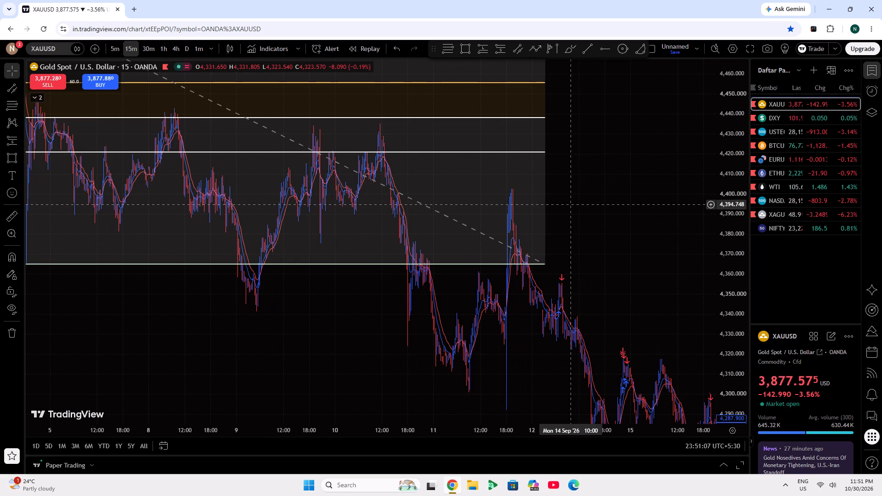
left_click(497, 116)
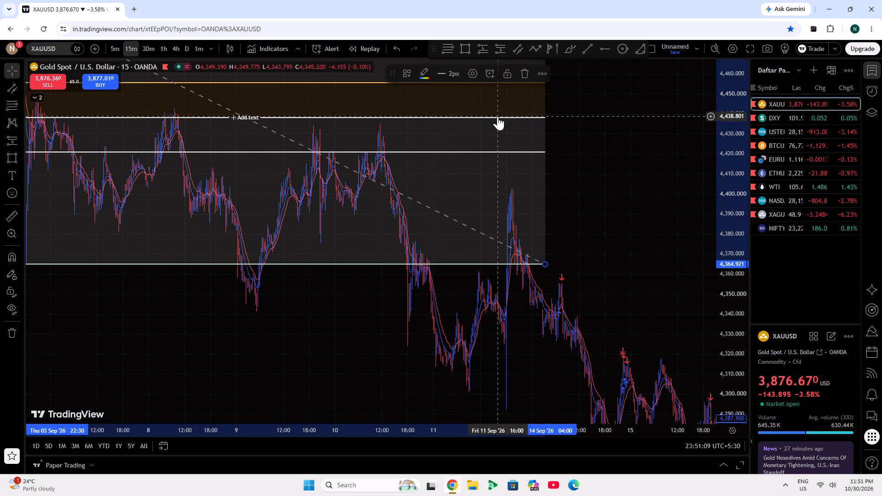
left_click(525, 74)
Switch the chart to the 1-hour timeframe and go to the late September to early October price action.
left_click_drag(406, 139, 695, 397)
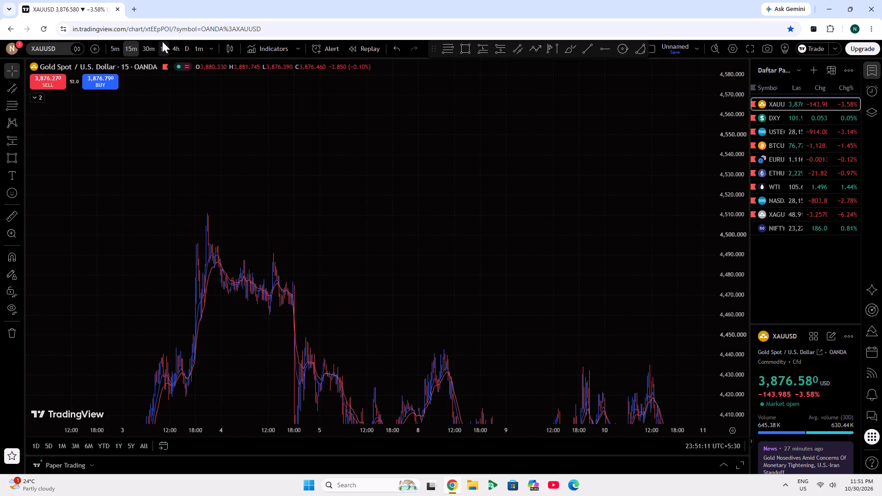
left_click(162, 41)
scroll(405, 197, "up", 5)
double_click(729, 169)
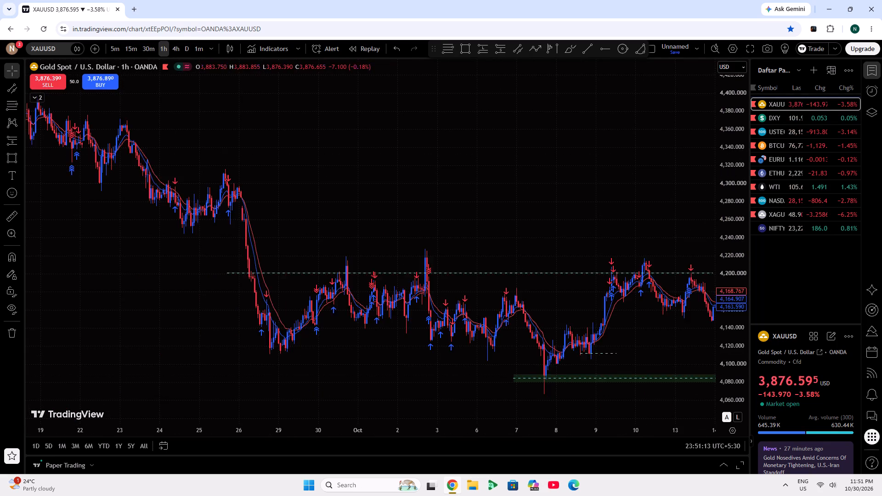
scroll(452, 277, "up", 6)
left_click_drag(213, 291, 495, 333)
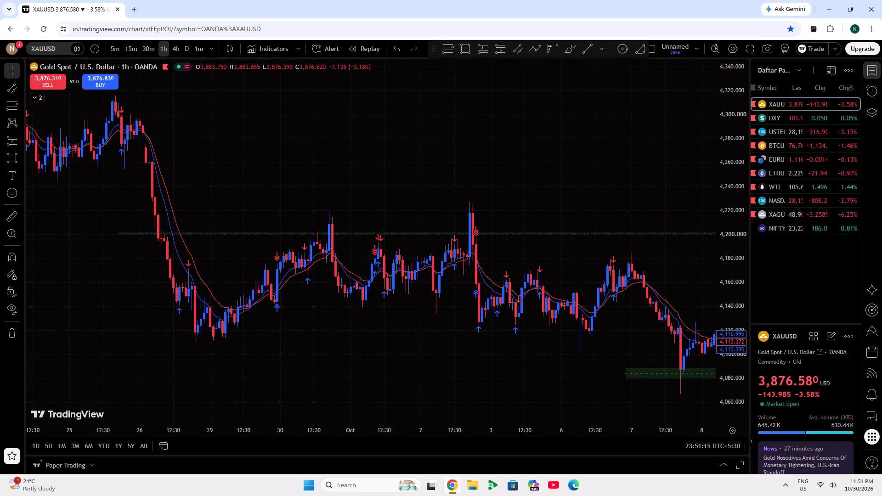
Draw a Fibonacci retracement from the 28 September 19:30 low at about 4,110 up to about 4,220 near the 2 October high.
left_click(454, 50)
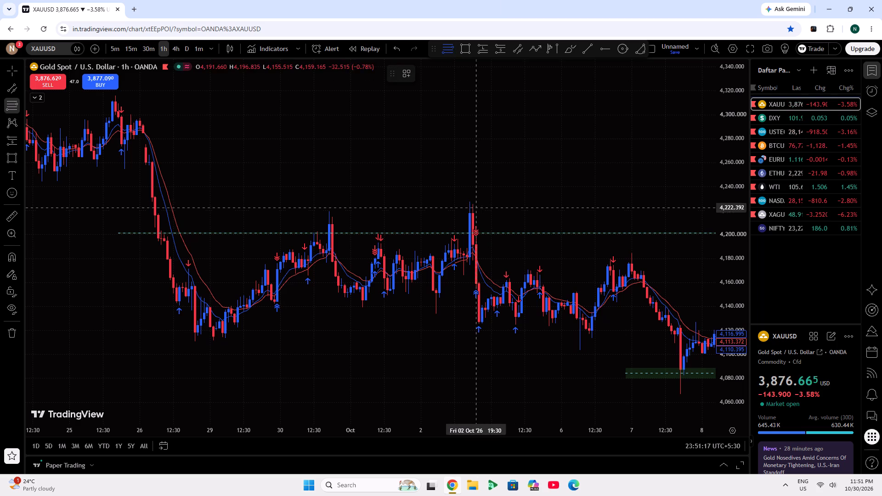
left_click(194, 342)
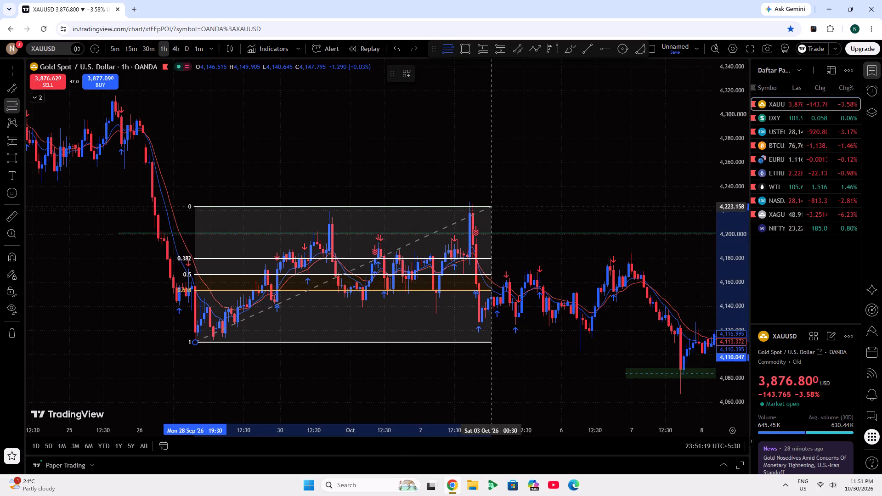
left_click(498, 210)
left_click(554, 174)
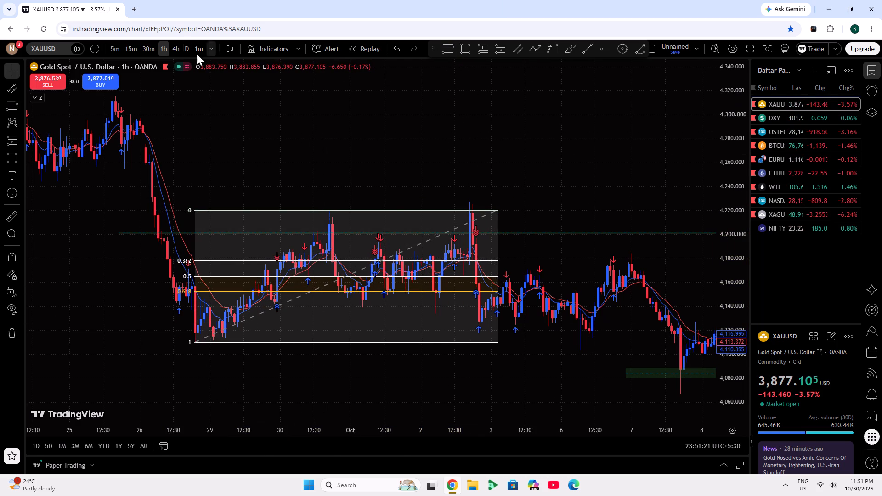
Switch the chart to the 15-minute timeframe and go back to the Fibonacci retracement.
left_click(138, 47)
scroll(247, 231, "down", 7)
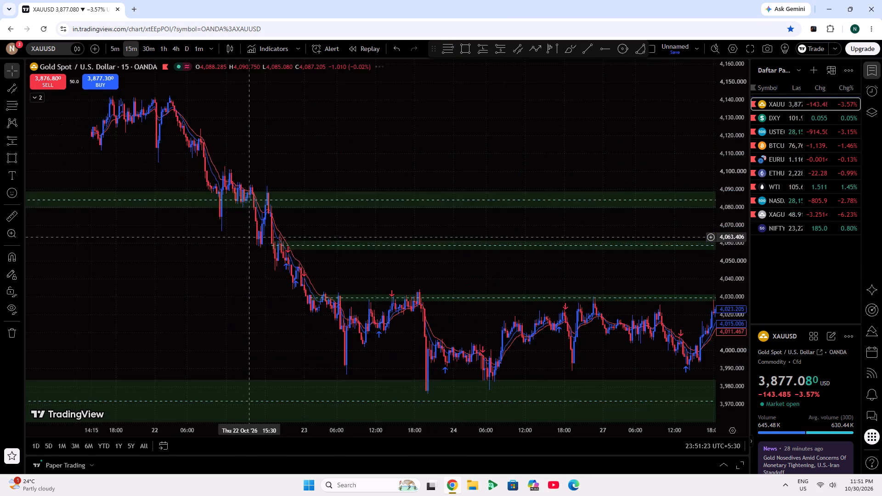
scroll(249, 237, "down", 17)
left_click_drag(281, 354, 477, 339)
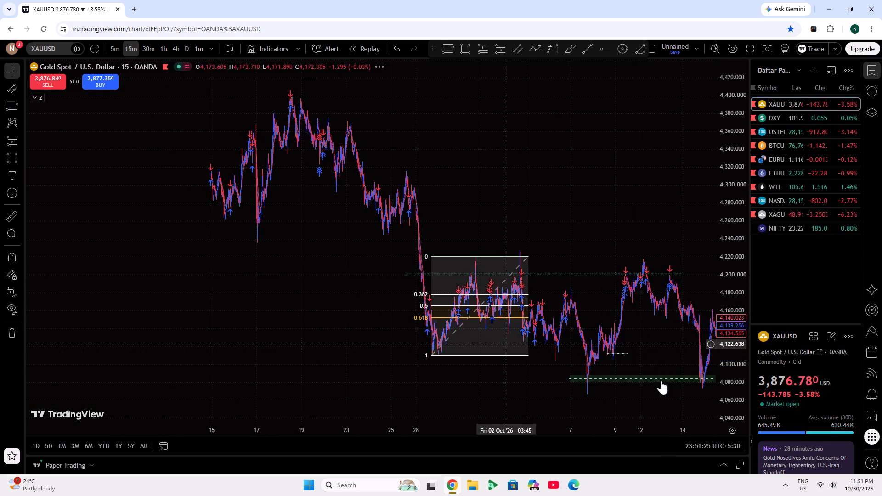
Examine how price behaves around the retracement's 0.382, 0.5 and 0.618 levels from 30 September to early October.
scroll(737, 335, "up", 13)
left_click_drag(445, 372, 604, 185)
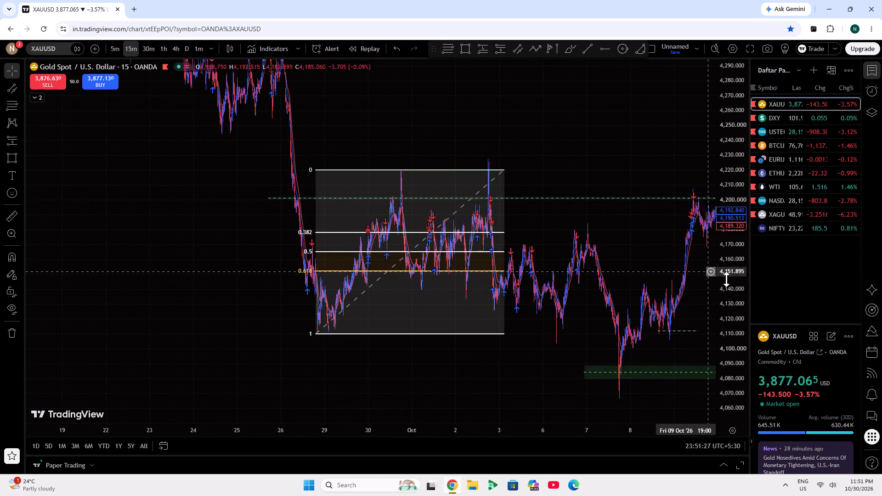
scroll(726, 279, "up", 11)
left_click_drag(441, 268, 675, 271)
scroll(395, 423, "up", 6)
left_click_drag(501, 248, 561, 263)
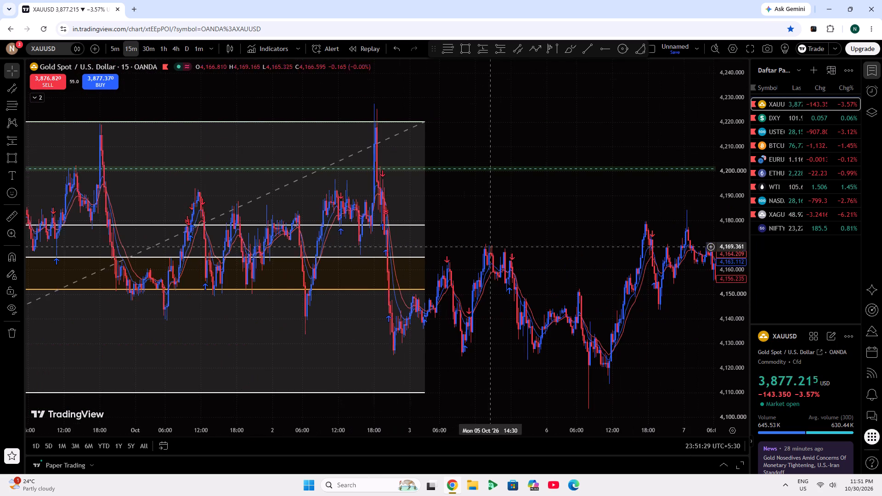
left_click_drag(561, 263, 725, 287)
scroll(413, 365, "up", 5)
left_click_drag(564, 239, 671, 227)
scroll(450, 349, "up", 3)
left_click_drag(185, 317, 549, 293)
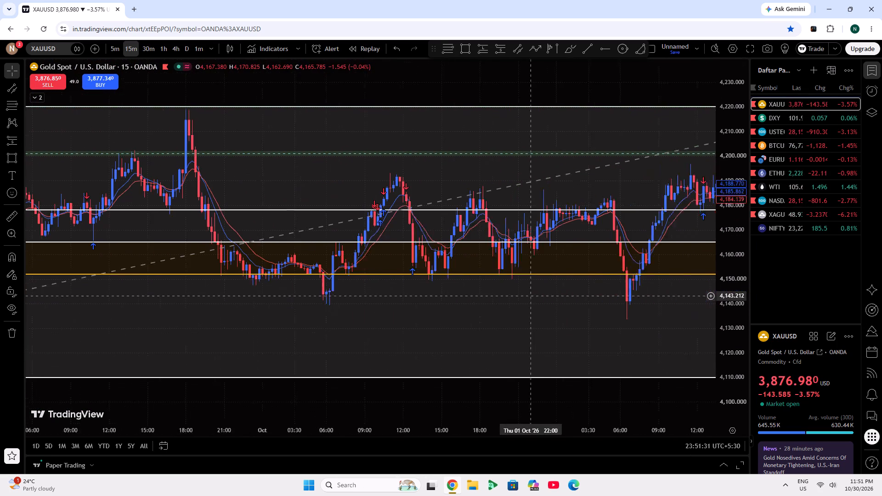
left_click_drag(549, 293, 574, 292)
scroll(715, 289, "up", 4)
scroll(622, 366, "down", 4)
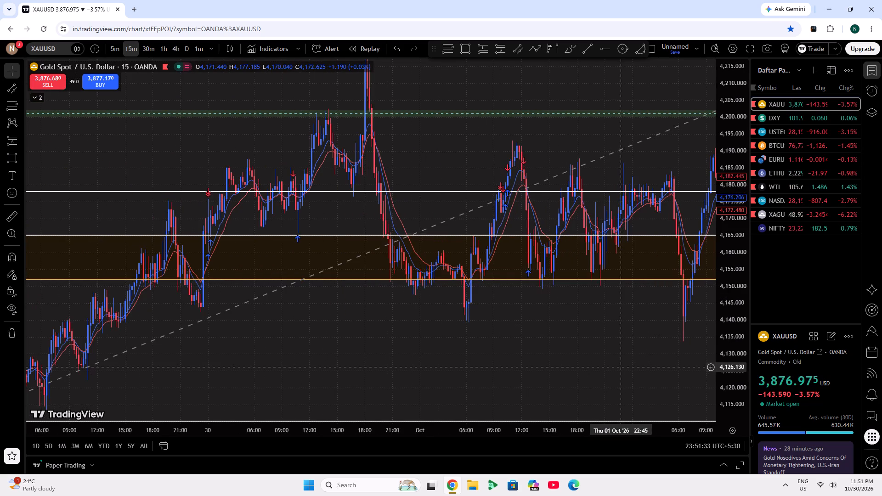
scroll(619, 367, "down", 4)
scroll(619, 367, "up", 11)
left_click_drag(394, 382, 506, 405)
scroll(416, 248, "down", 7)
left_click_drag(527, 328, 411, 327)
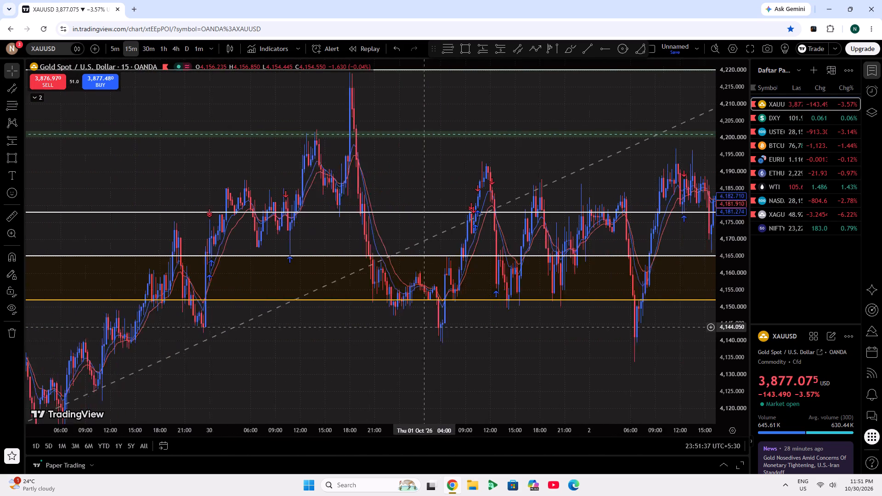
left_click_drag(411, 327, 343, 327)
scroll(343, 327, "up", 6)
left_click_drag(272, 331, 657, 341)
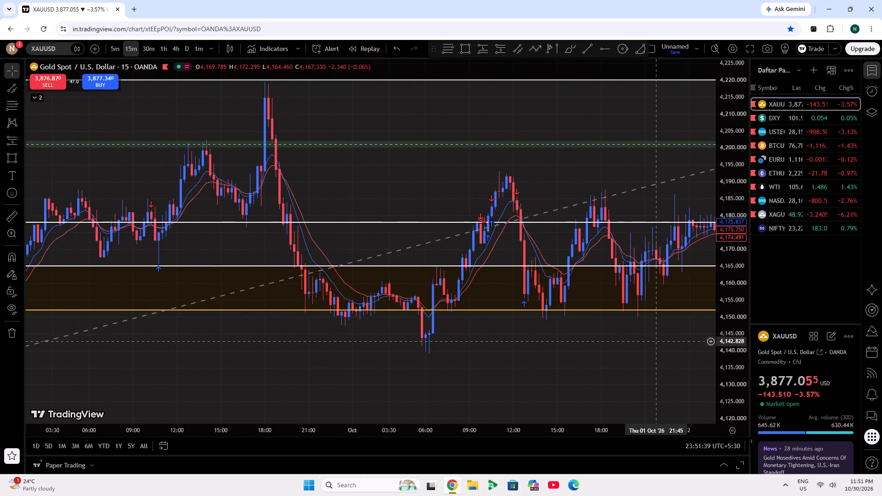
left_click_drag(657, 341, 613, 326)
Place a long position at 23:30 on 30 September with entry about 4,151.652, target about 4,162.241 and stop about 4,146.900.
left_click(480, 46)
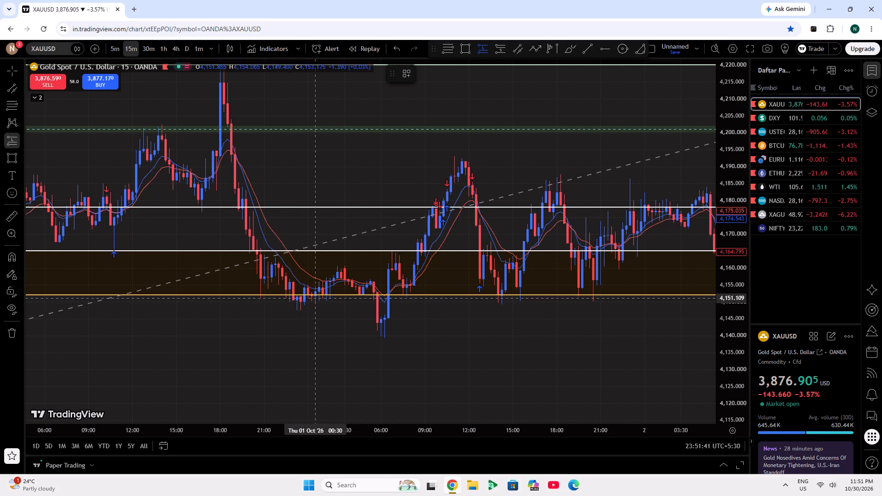
left_click(300, 296)
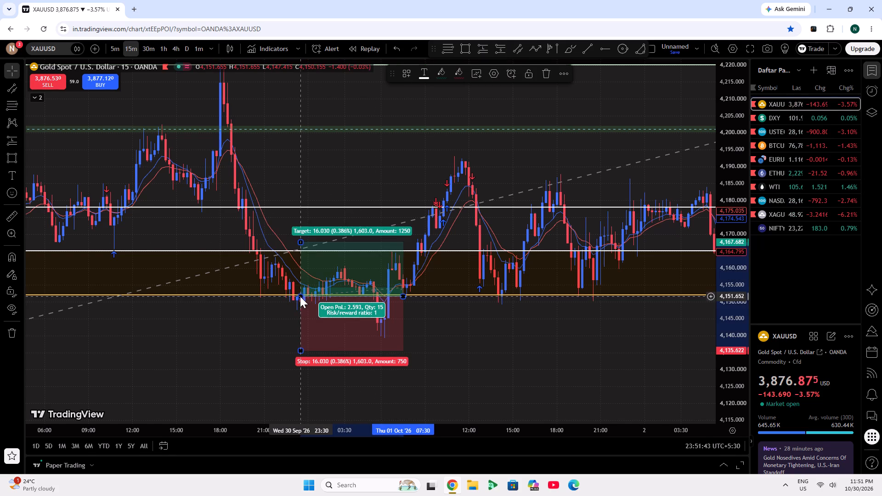
left_click_drag(302, 242, 307, 260)
left_click_drag(302, 351, 309, 305)
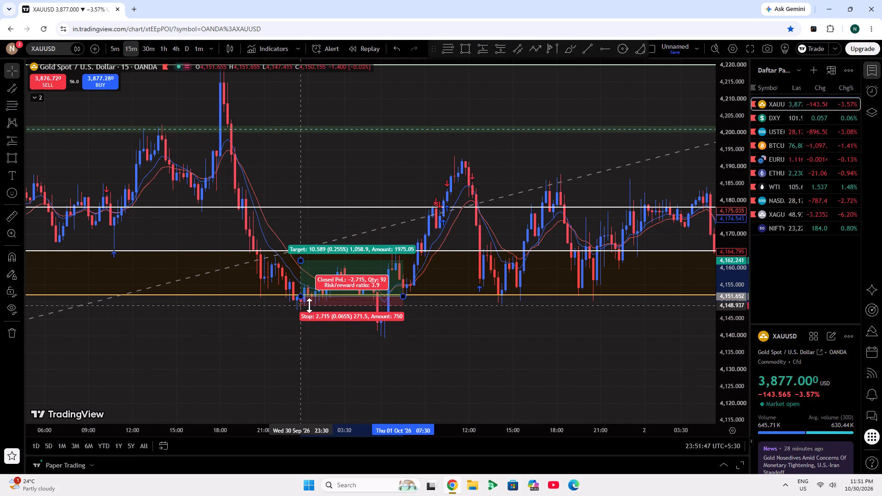
left_click_drag(309, 305, 312, 312)
left_click(477, 344)
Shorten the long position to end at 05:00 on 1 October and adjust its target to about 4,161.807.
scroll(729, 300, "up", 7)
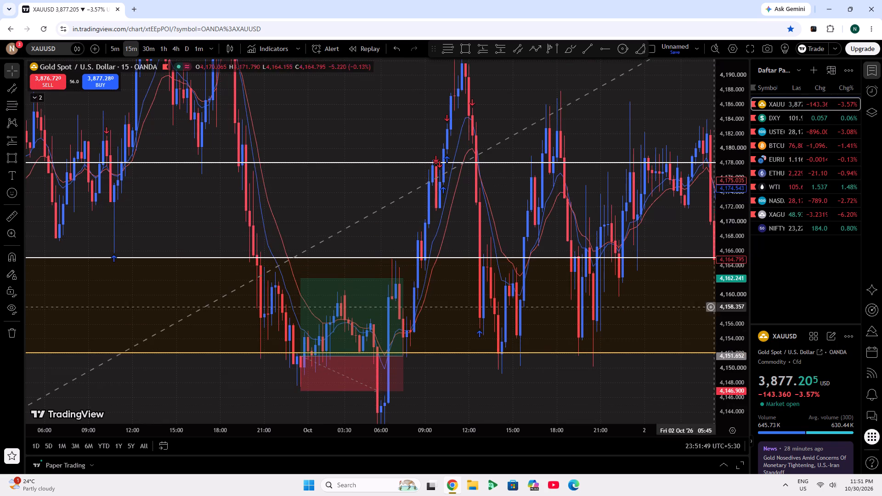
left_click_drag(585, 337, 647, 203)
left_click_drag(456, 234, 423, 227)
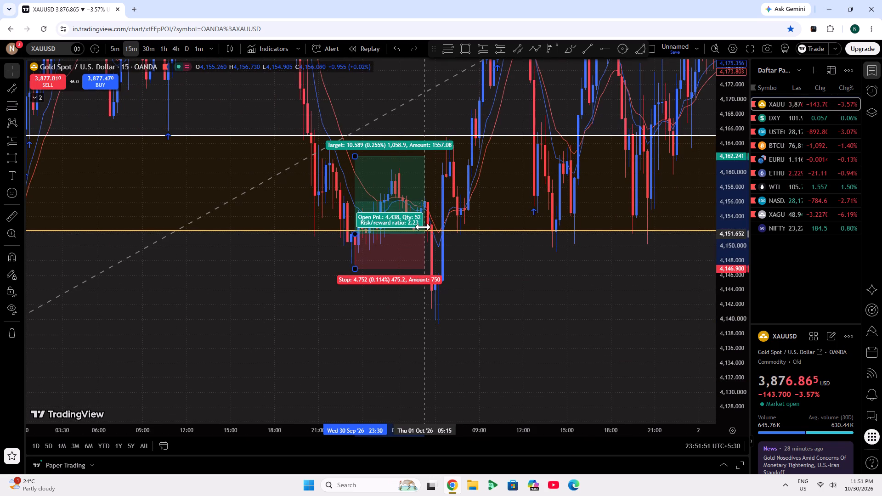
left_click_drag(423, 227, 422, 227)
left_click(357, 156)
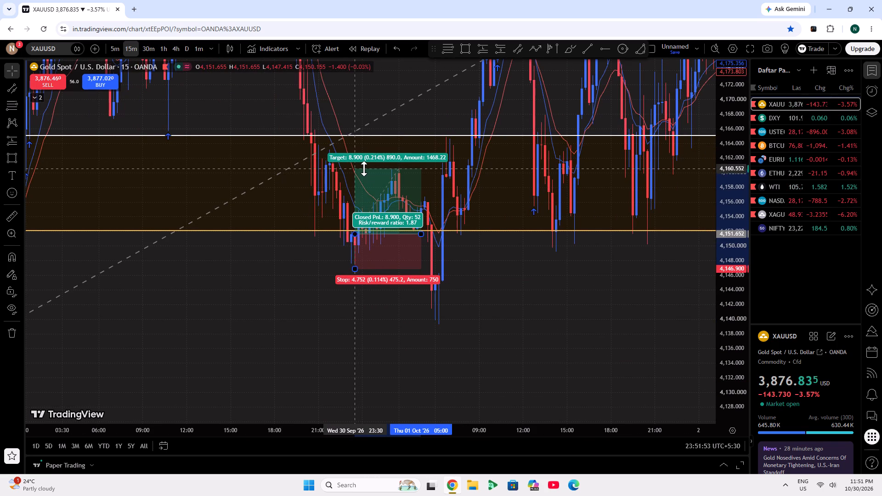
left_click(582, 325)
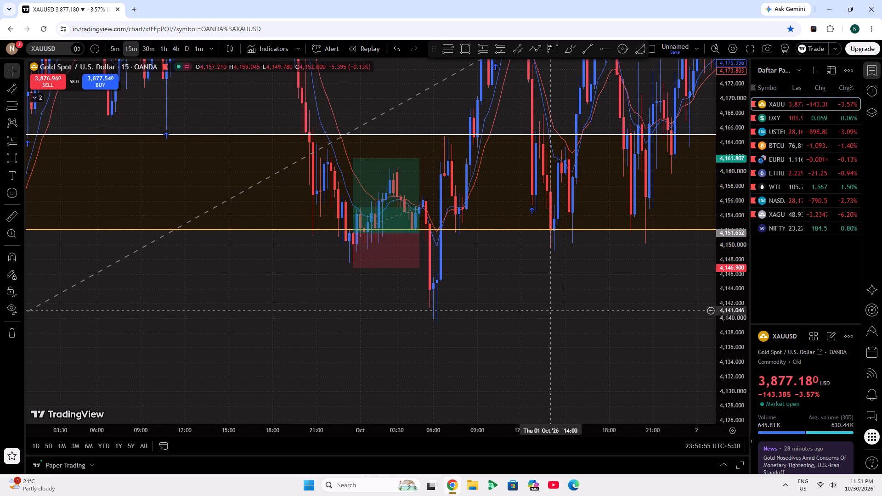
Move the long position to 06:30 on 1 October with entry about 4,145.317, raise its target to about 4,185.682 and extend it past the rally.
left_click_drag(396, 240, 486, 286)
left_click_drag(584, 287, 579, 287)
double_click(735, 155)
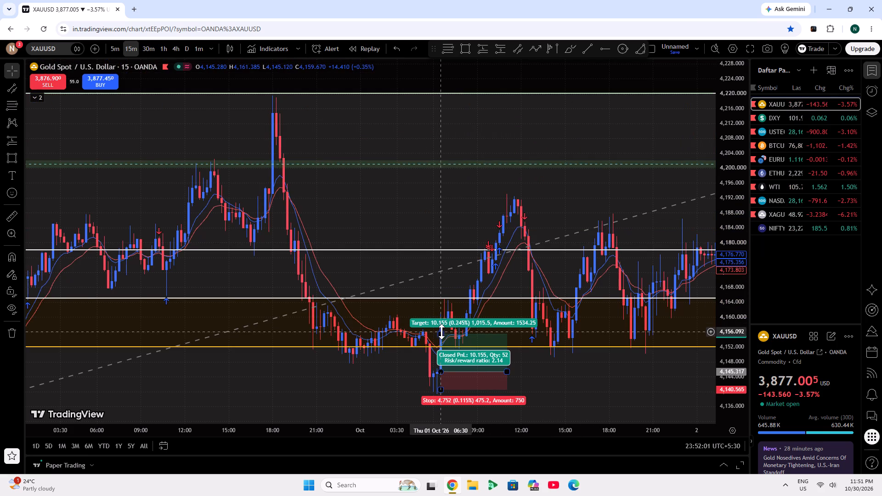
left_click_drag(441, 332, 415, 221)
left_click_drag(508, 372, 548, 384)
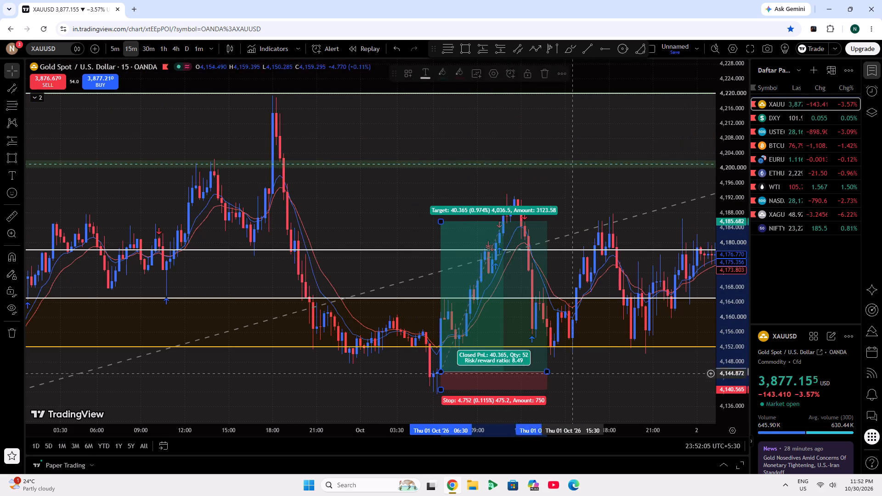
left_click(589, 370)
Move the long position to 14:30 on 1 October with entry about 4,152.867 and lower its target to about 4,163.731.
left_click_drag(589, 370, 303, 325)
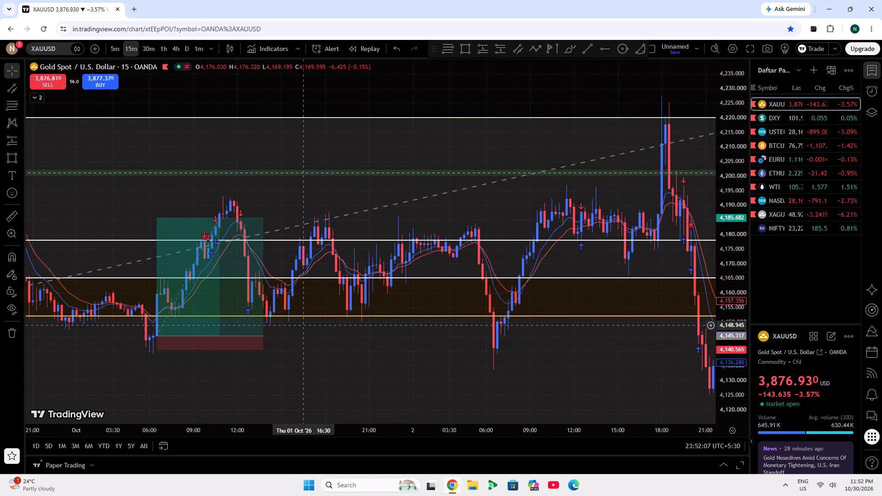
left_click_drag(221, 328, 338, 311)
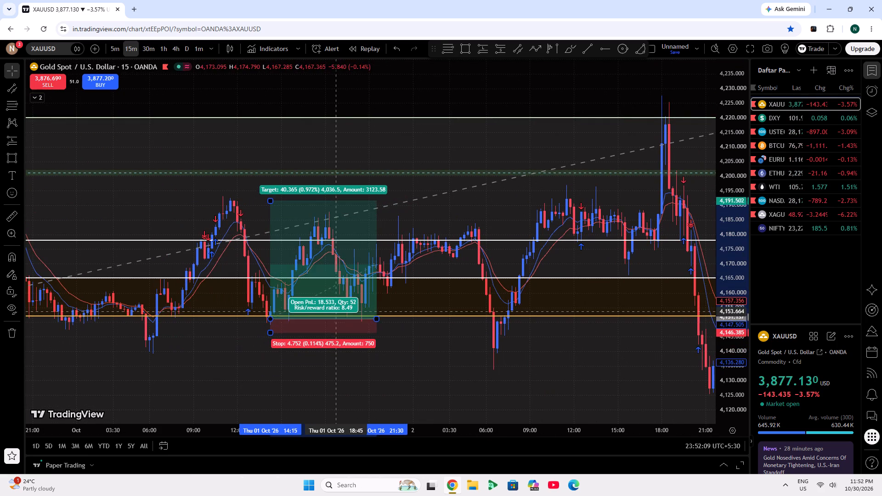
left_click_drag(338, 311, 341, 306)
left_click_drag(274, 197, 283, 255)
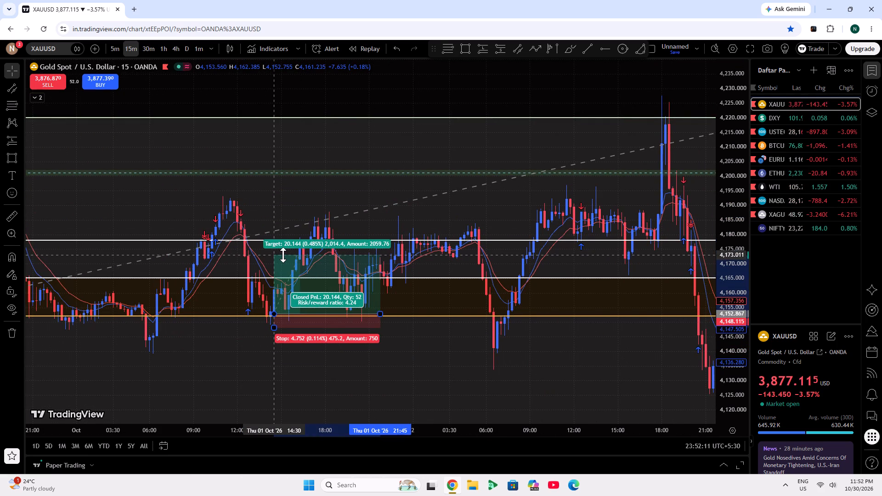
left_click_drag(283, 255, 290, 282)
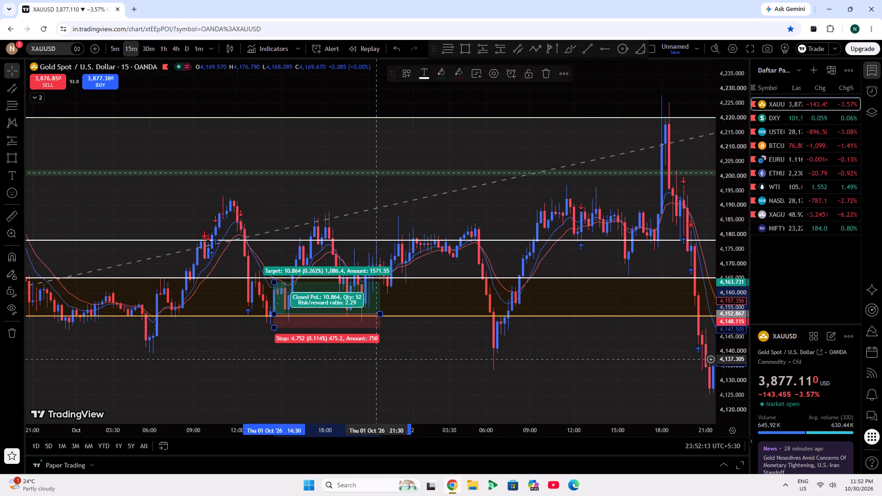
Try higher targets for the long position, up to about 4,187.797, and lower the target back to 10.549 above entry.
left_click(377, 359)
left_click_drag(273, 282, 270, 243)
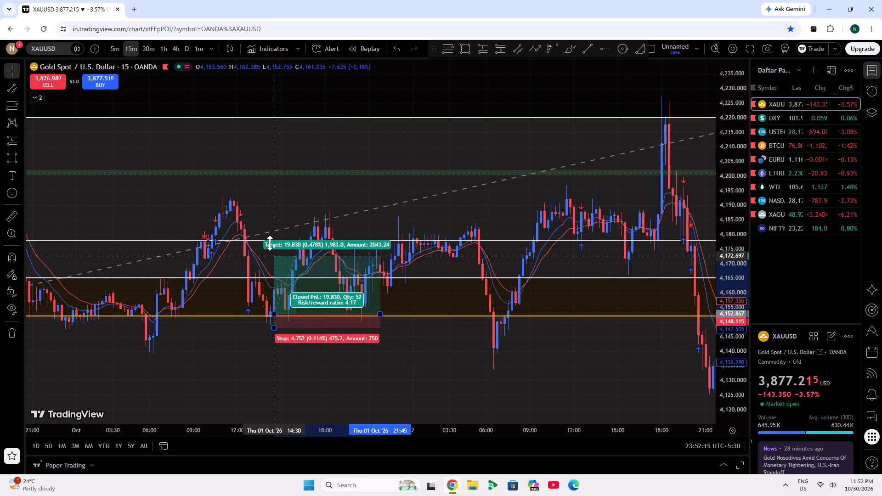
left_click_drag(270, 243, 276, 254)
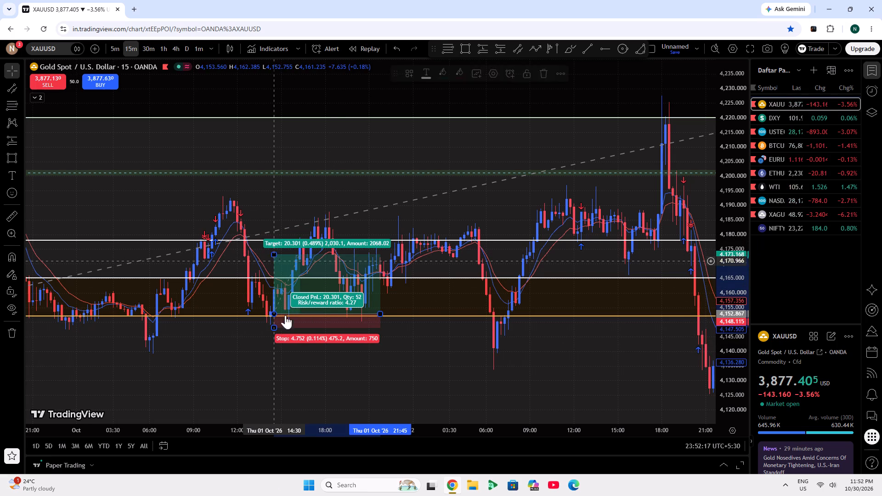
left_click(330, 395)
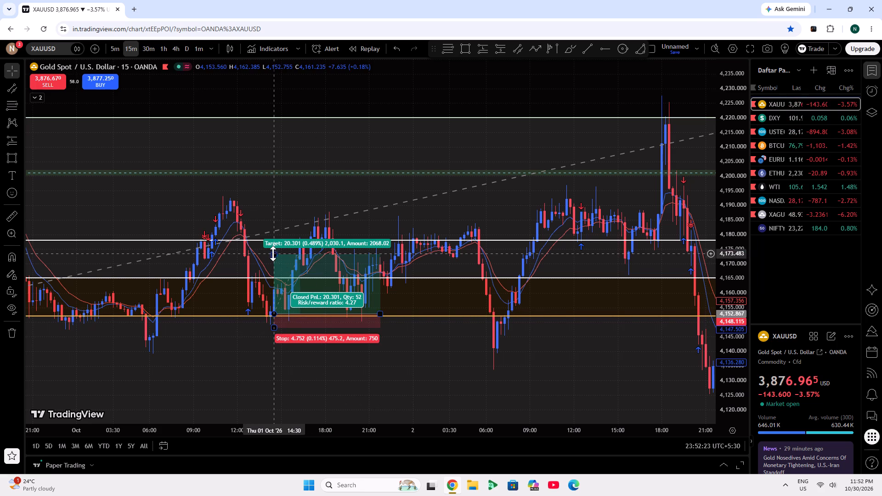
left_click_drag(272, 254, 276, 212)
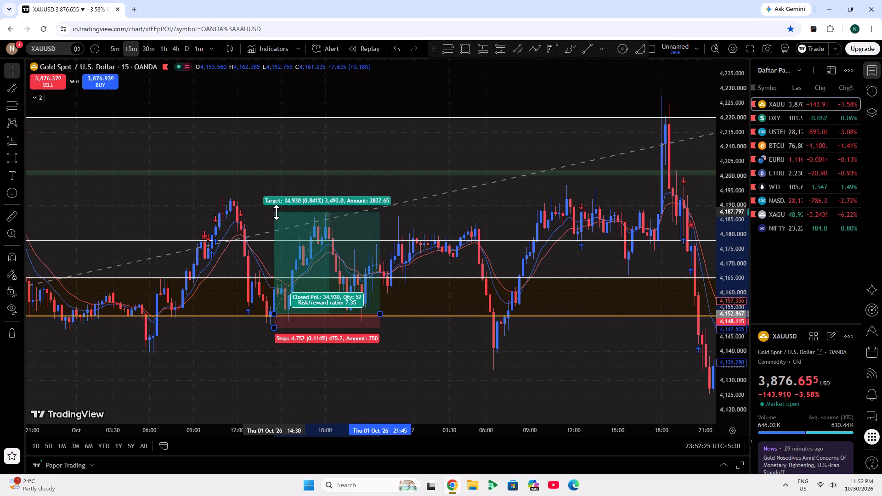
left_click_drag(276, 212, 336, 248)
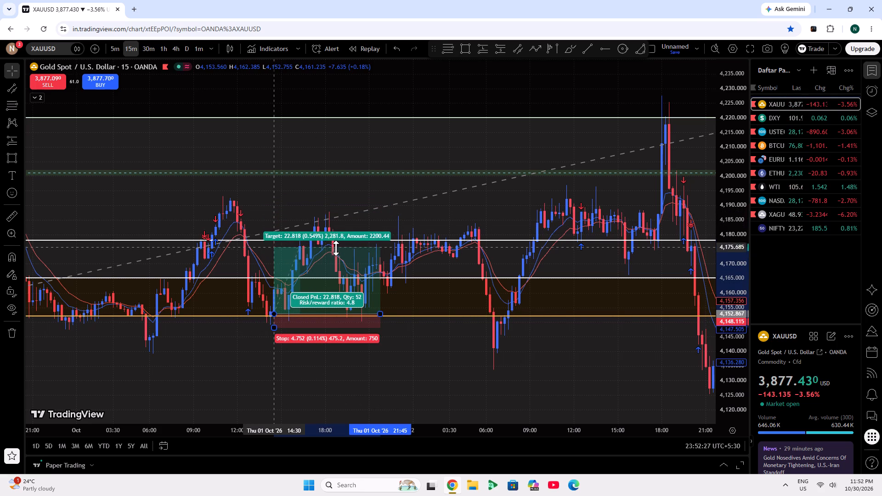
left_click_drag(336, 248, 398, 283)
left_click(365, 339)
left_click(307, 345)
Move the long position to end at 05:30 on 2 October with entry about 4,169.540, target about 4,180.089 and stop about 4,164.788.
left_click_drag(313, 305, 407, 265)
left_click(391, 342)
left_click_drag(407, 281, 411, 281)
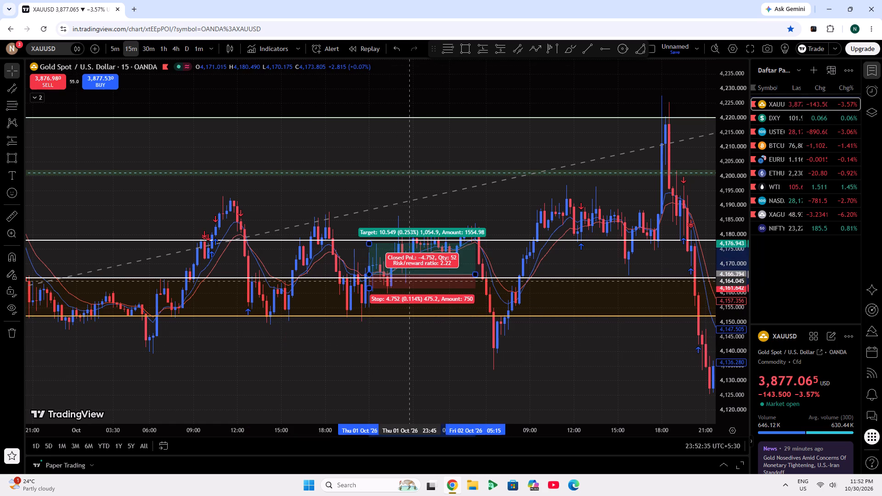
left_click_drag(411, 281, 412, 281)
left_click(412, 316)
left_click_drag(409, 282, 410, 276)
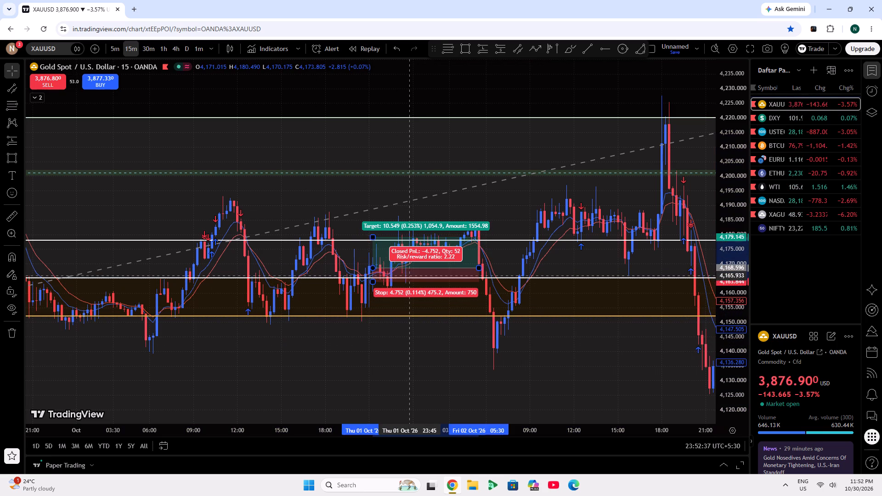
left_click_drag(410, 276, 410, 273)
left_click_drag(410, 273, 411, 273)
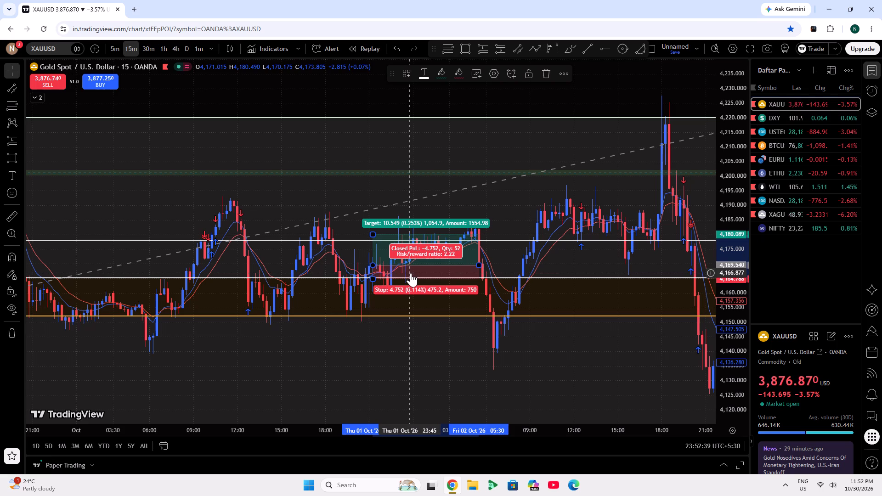
Move the long position to 07:30 on 2 October with entry about 4,151.869 and stop about 4,147.117.
left_click_drag(411, 273, 589, 383)
left_click_drag(458, 365, 353, 365)
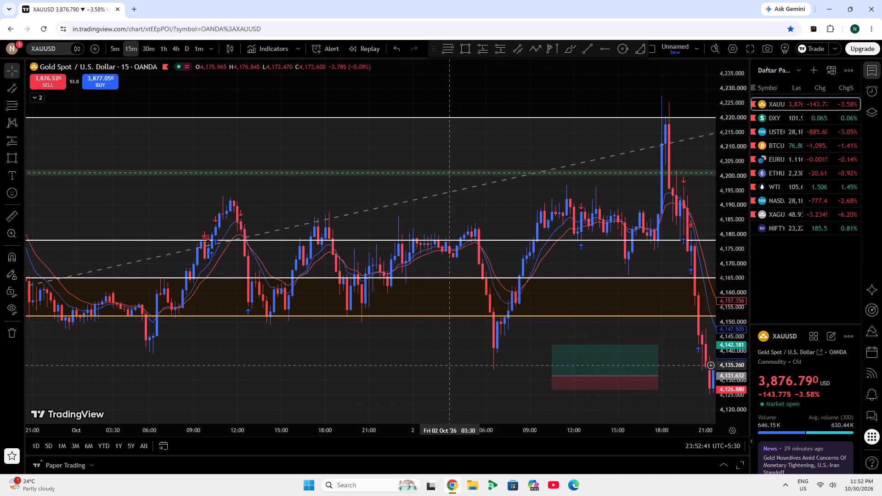
left_click_drag(353, 365, 271, 369)
left_click_drag(420, 361, 373, 310)
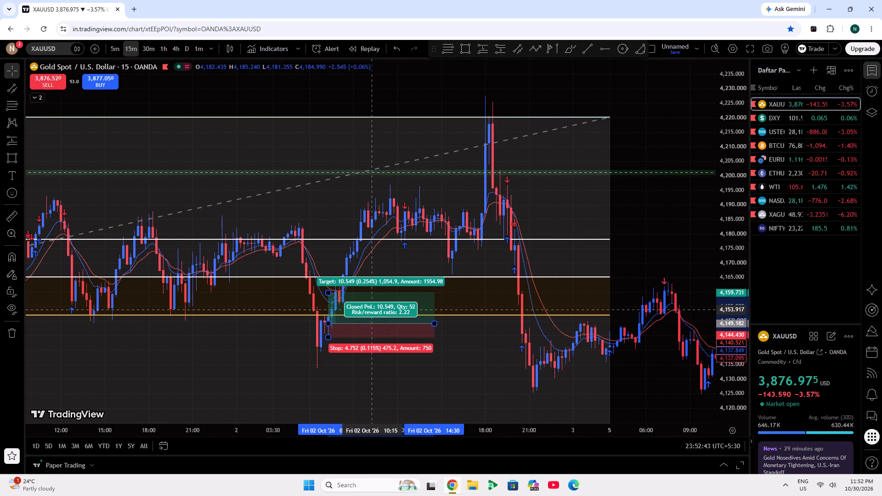
left_click_drag(373, 310, 376, 302)
left_click(374, 355)
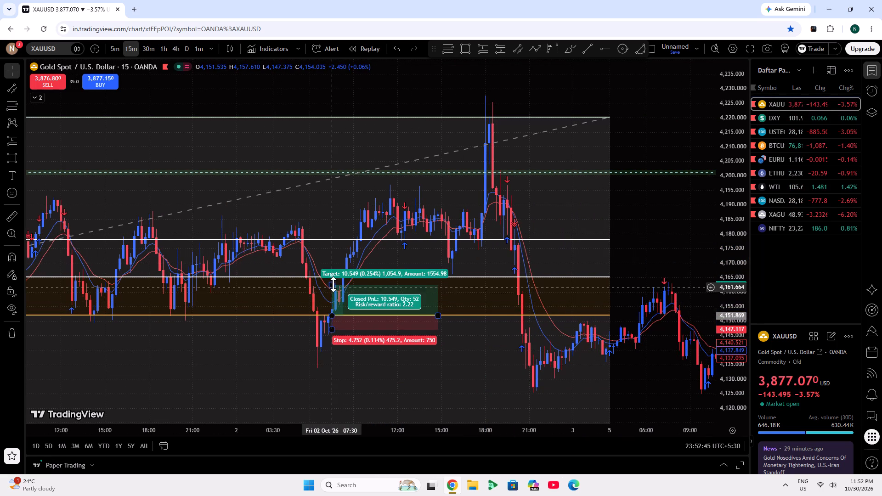
Raise the long position's target to about 4,225.854 and extend it to 23:30 on 2 October.
left_click_drag(333, 284, 334, 101)
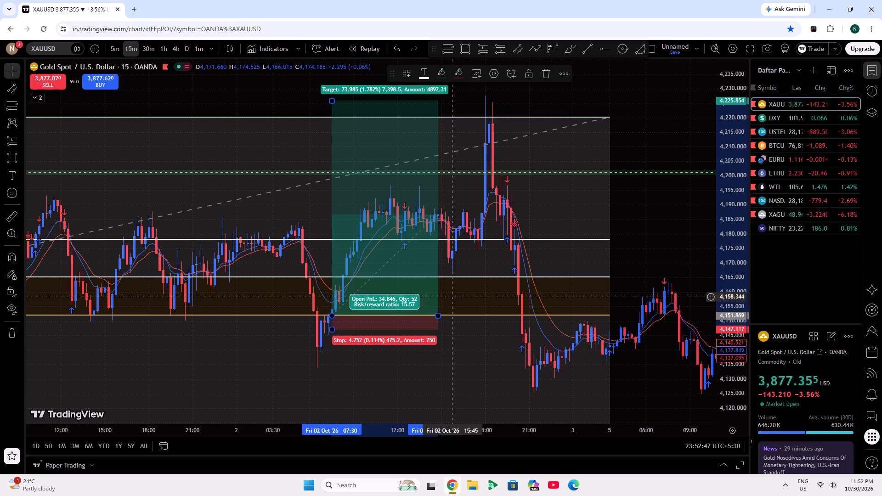
left_click_drag(436, 318, 566, 344)
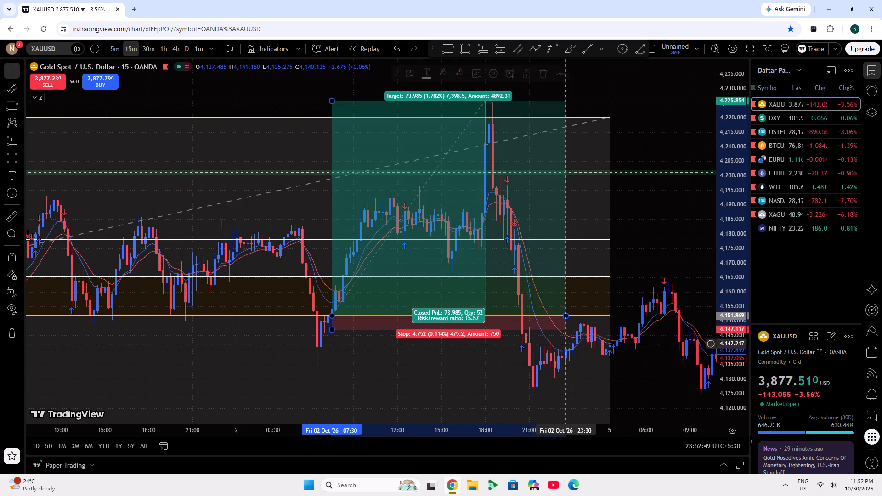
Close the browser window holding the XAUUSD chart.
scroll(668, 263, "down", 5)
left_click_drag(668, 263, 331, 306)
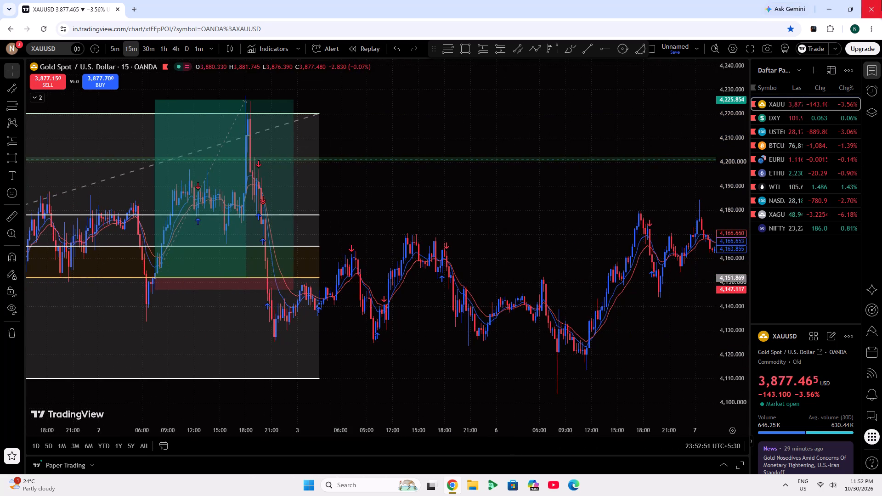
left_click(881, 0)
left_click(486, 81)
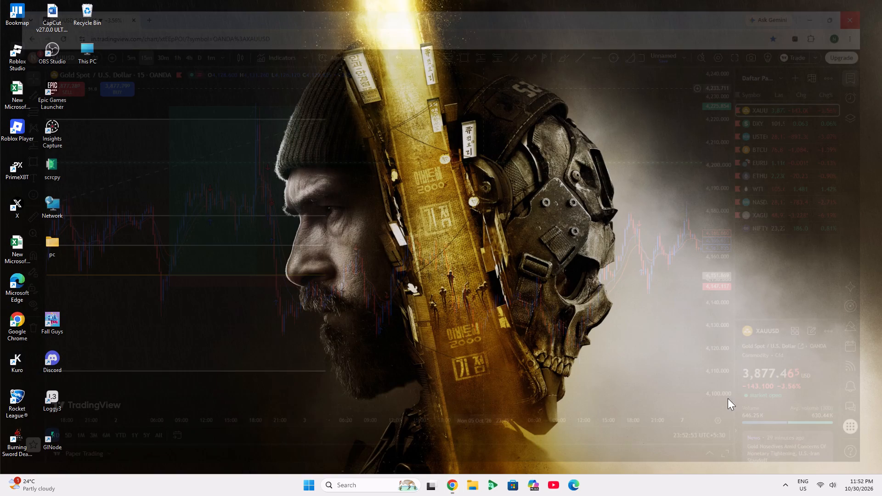
Set the system volume to a little over a quarter of its range.
left_click(821, 478)
left_click(769, 433)
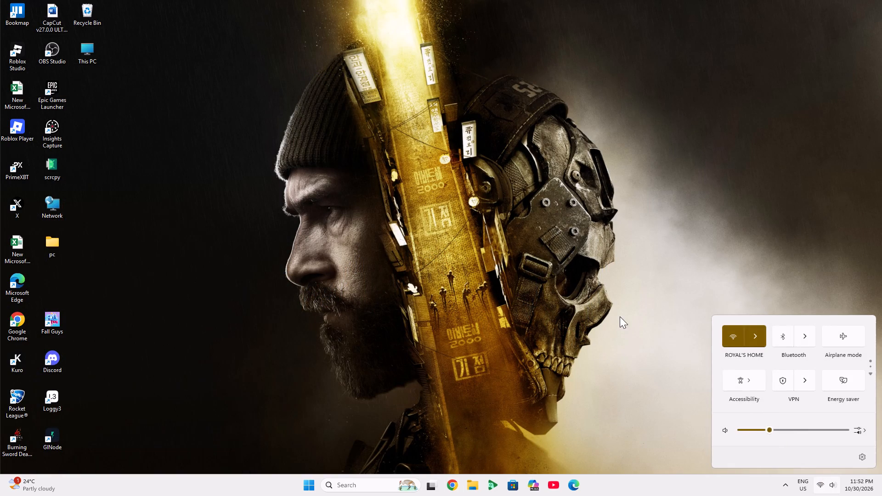
left_click(620, 316)
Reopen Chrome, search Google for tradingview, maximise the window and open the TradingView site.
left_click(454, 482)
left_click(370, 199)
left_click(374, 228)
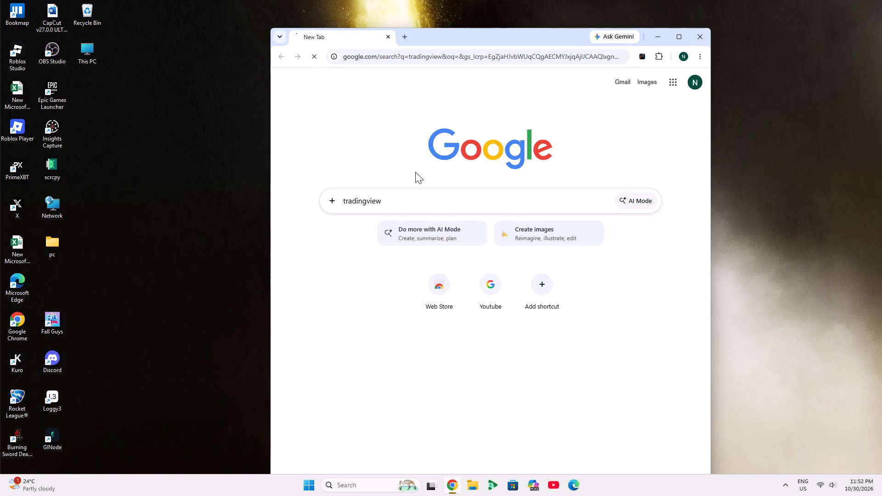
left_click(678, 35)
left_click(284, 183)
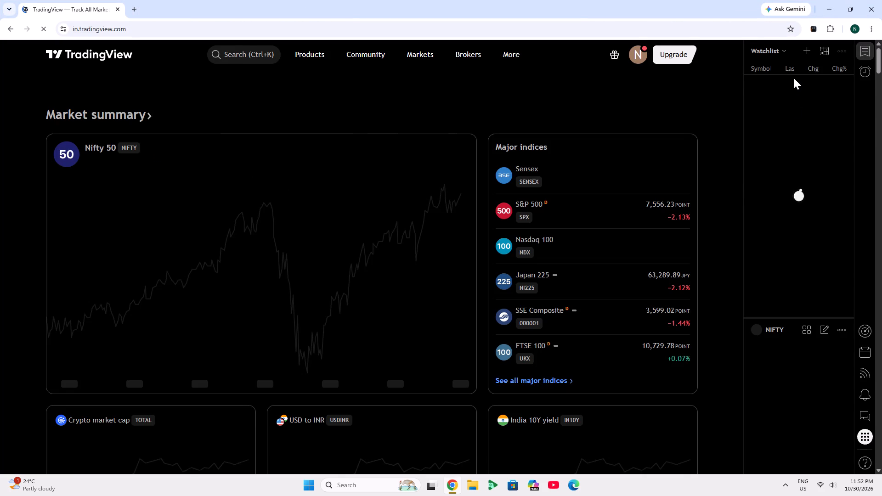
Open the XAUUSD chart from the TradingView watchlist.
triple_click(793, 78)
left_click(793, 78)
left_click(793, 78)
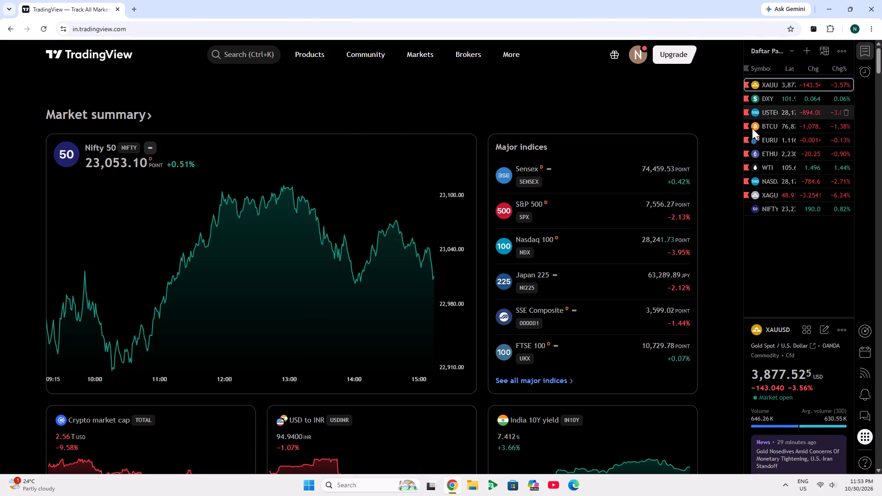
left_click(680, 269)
Switch the XAUUSD chart to the 1-hour timeframe, showing the latest price action.
scroll(640, 0, "down", 6)
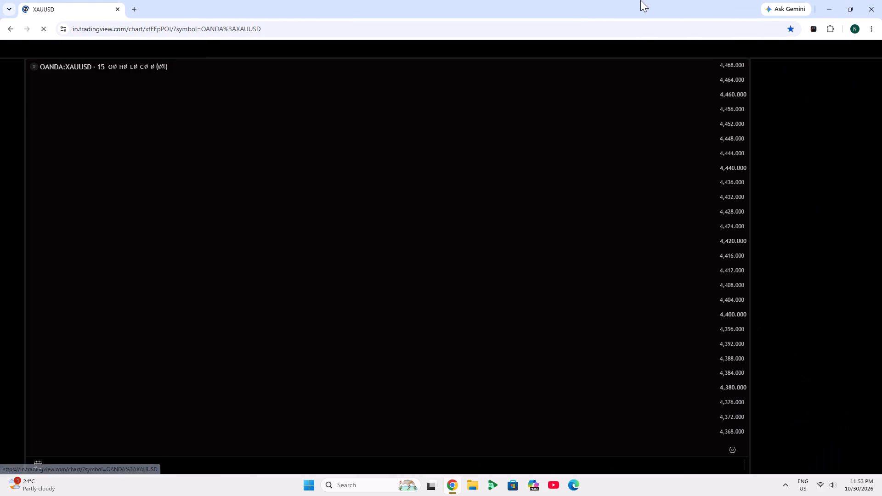
double_click(725, 210)
left_click_drag(662, 200, 608, 188)
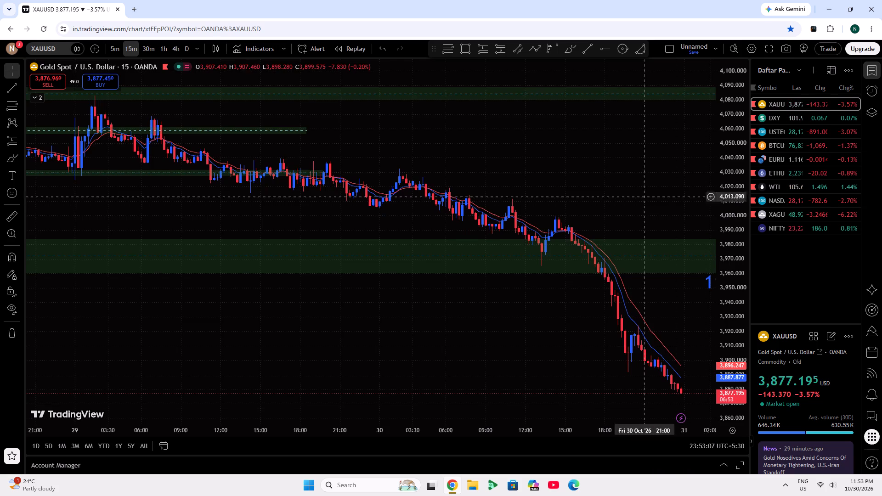
left_click_drag(608, 188, 477, 161)
scroll(661, 368, "down", 5)
double_click(748, 380)
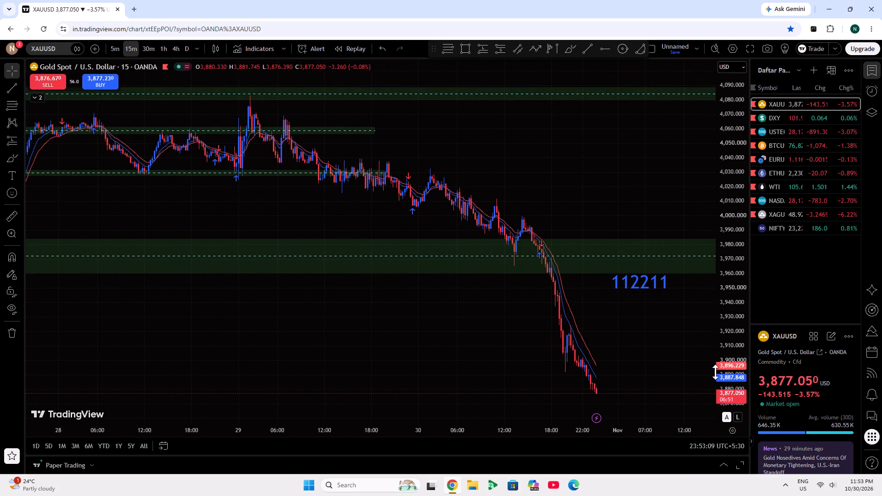
scroll(687, 358, "down", 6)
scroll(686, 358, "up", 5)
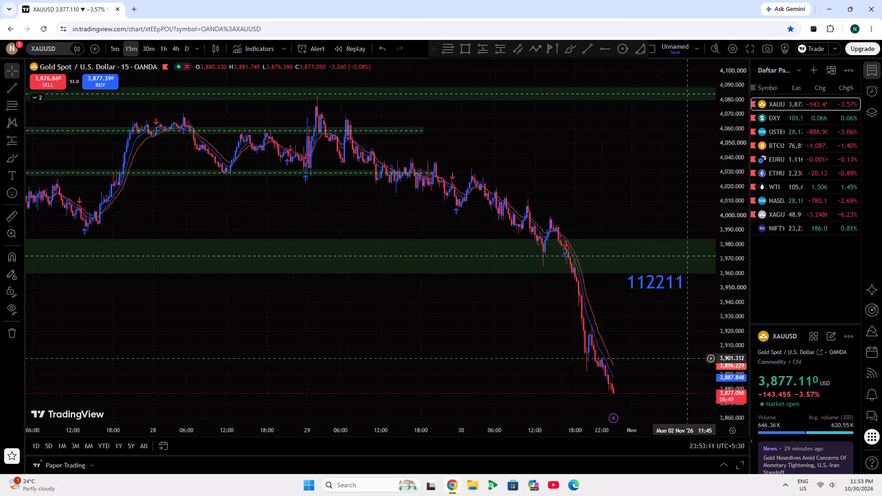
scroll(686, 358, "up", 1)
left_click(164, 44)
scroll(491, 250, "up", 5)
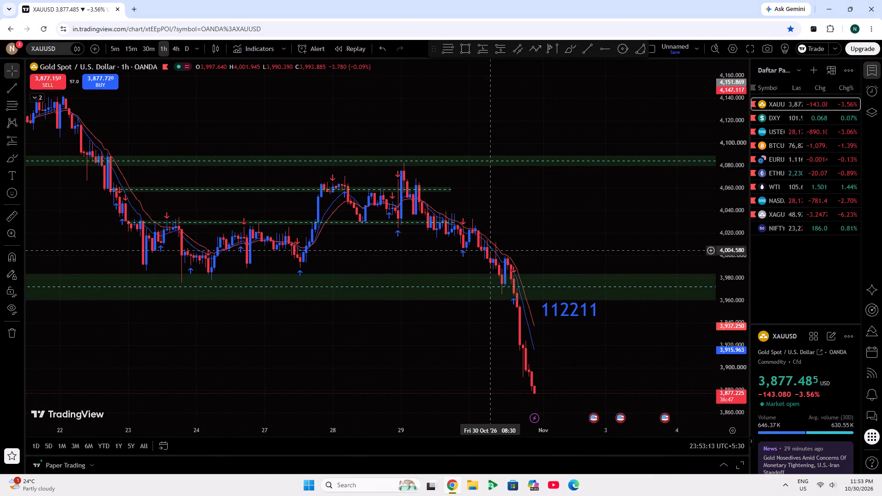
Draw a Fibonacci retracement from about 3,989.450 at 13:30 on 27 October to about 4,083 at 13:30 on 30 October.
left_click_drag(577, 209, 551, 205)
left_click_drag(551, 205, 610, 216)
left_click(450, 46)
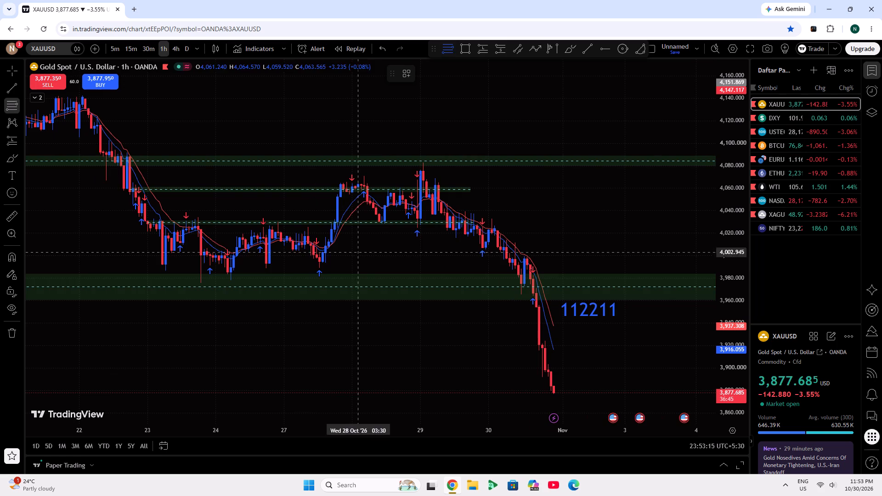
left_click(320, 267)
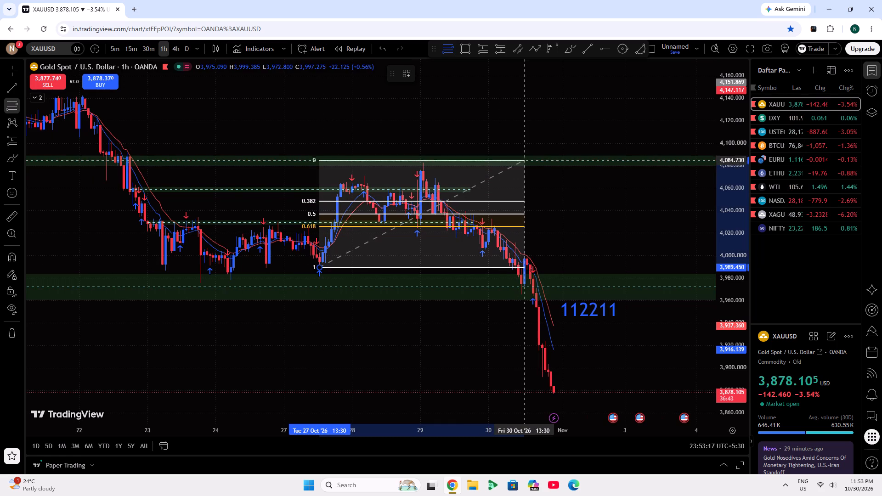
left_click(525, 162)
left_click(561, 177)
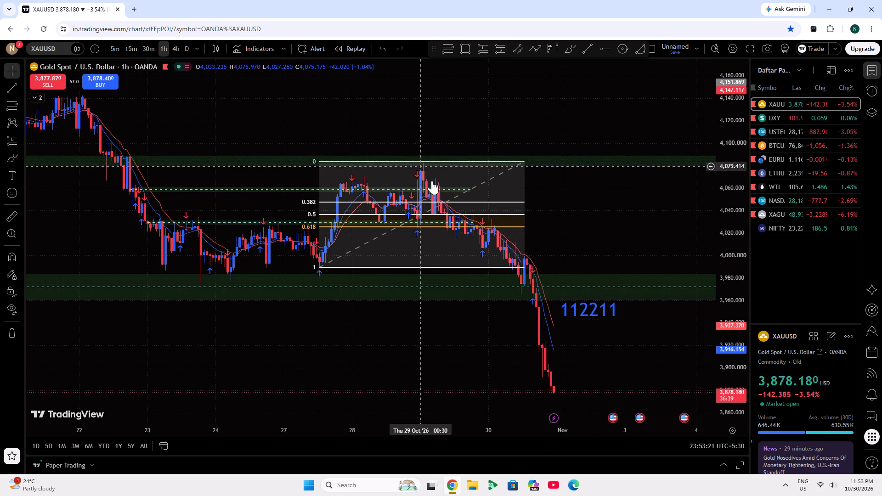
Switch the chart to the 15-minute timeframe with the new Fibonacci retracement in view.
scroll(737, 304, "up", 5)
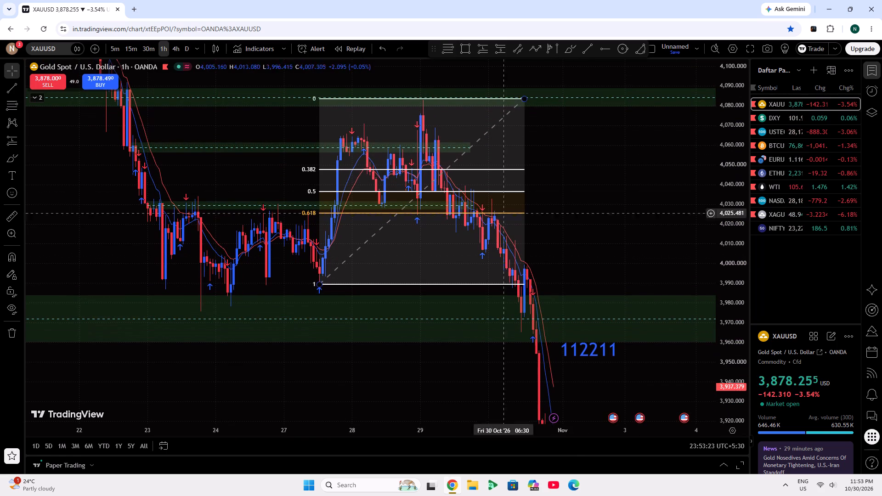
left_click(126, 47)
scroll(243, 173, "down", 5)
scroll(548, 236, "down", 3)
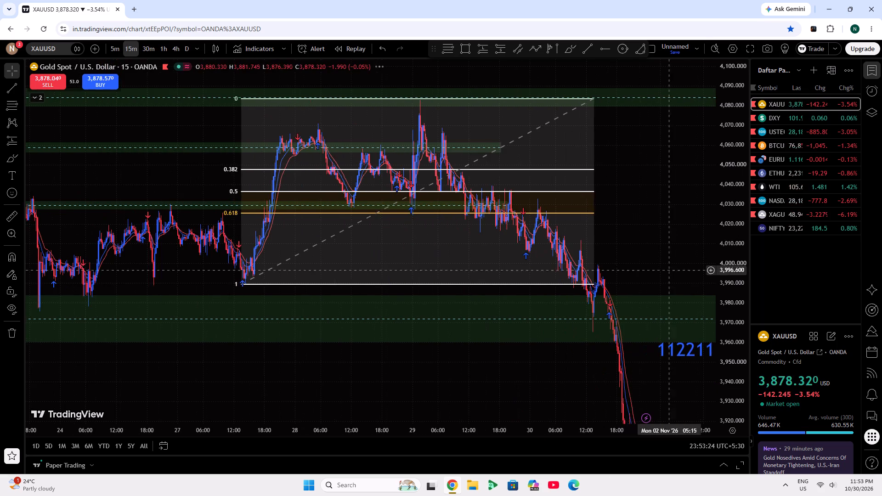
scroll(726, 293, "up", 10)
Examine how price reacts around the Fibonacci levels between 28 and 30 October.
left_click_drag(568, 209, 724, 241)
scroll(566, 280, "up", 5)
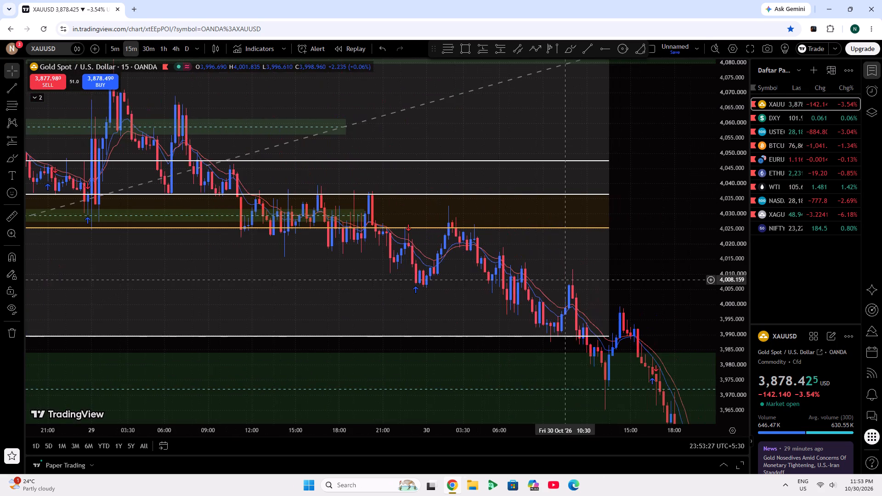
left_click_drag(304, 262, 377, 280)
scroll(377, 280, "down", 5)
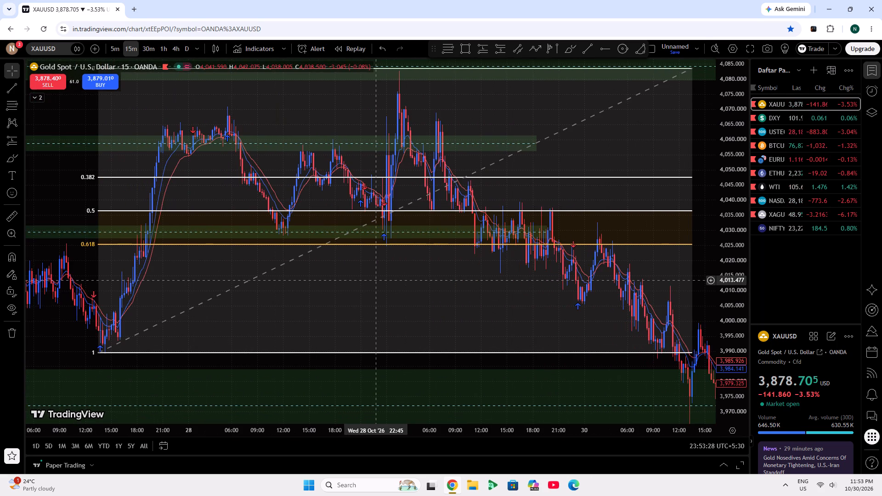
scroll(377, 280, "up", 6)
scroll(377, 280, "down", 6)
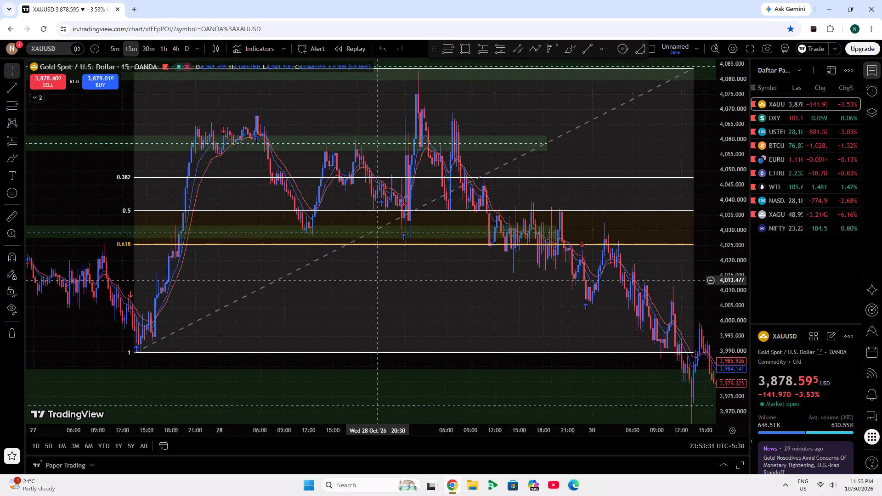
scroll(377, 280, "down", 1)
scroll(377, 280, "up", 6)
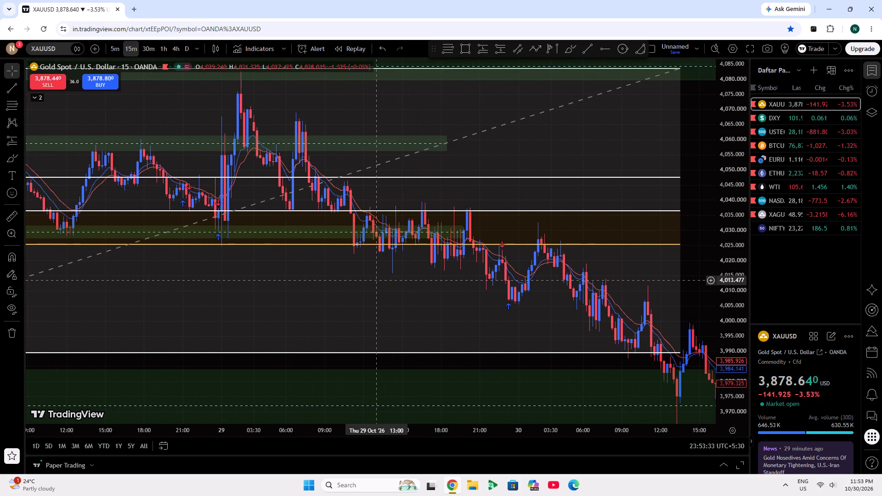
scroll(377, 280, "down", 6)
scroll(377, 280, "up", 6)
scroll(377, 280, "down", 6)
Lower the Fibonacci retracement's upper anchor at 13:30 on 30 October to about 4,082.605.
left_click_drag(377, 280, 303, 383)
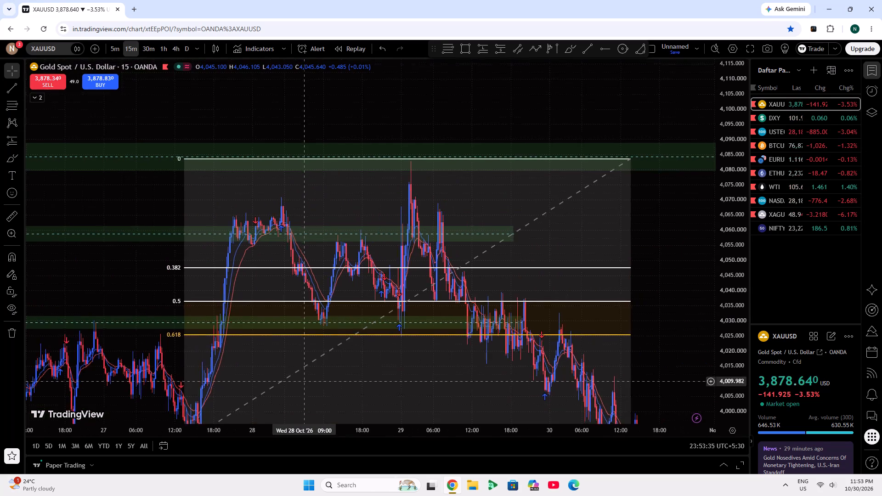
left_click_drag(303, 383, 305, 327)
scroll(343, 299, "up", 7)
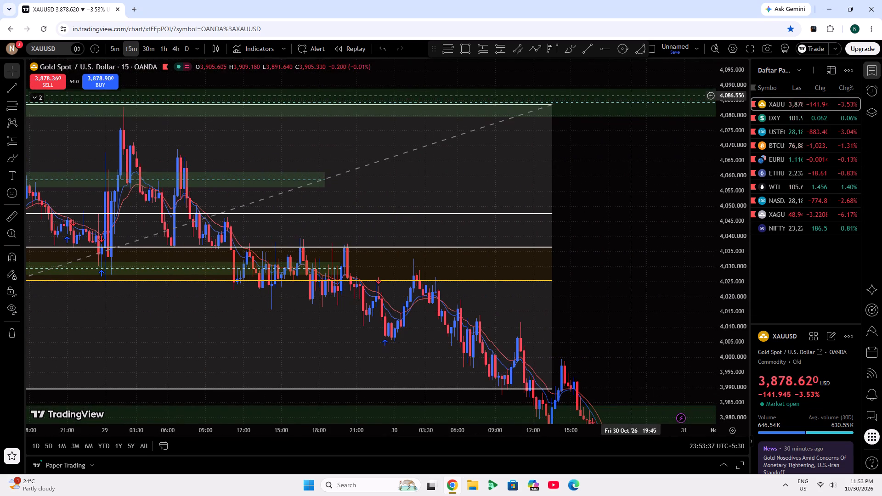
left_click(550, 104)
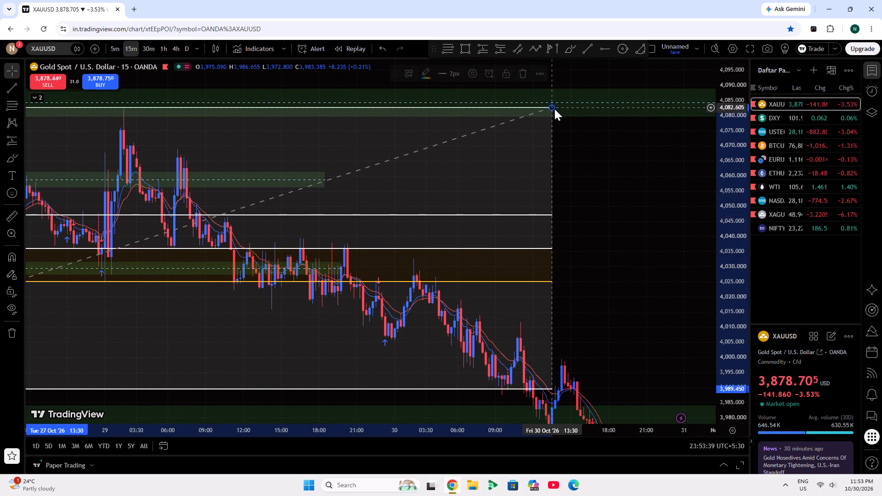
left_click(634, 168)
Place a long position at 12:00 on 29 October with entry about 4,026.268, target about 4,045.334 and stop about 4,007.202.
left_click_drag(639, 216, 681, 188)
scroll(745, 271, "up", 6)
scroll(467, 322, "up", 3)
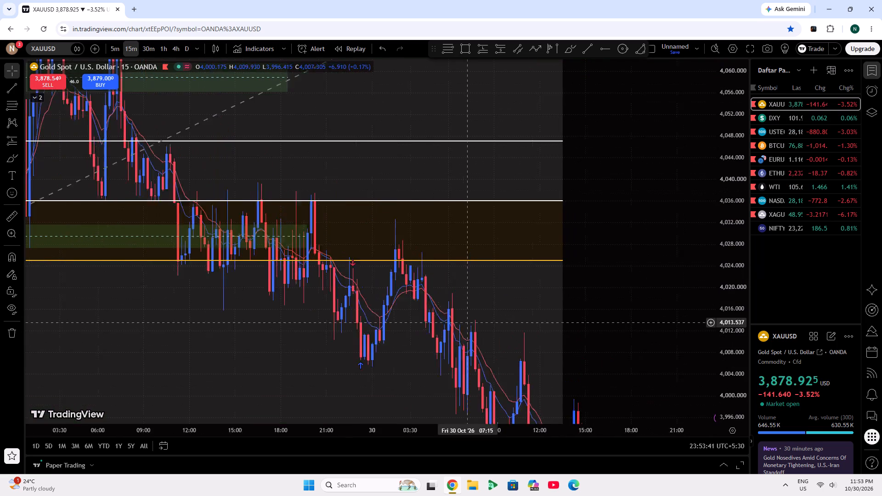
scroll(466, 323, "up", 1)
left_click_drag(284, 332, 517, 383)
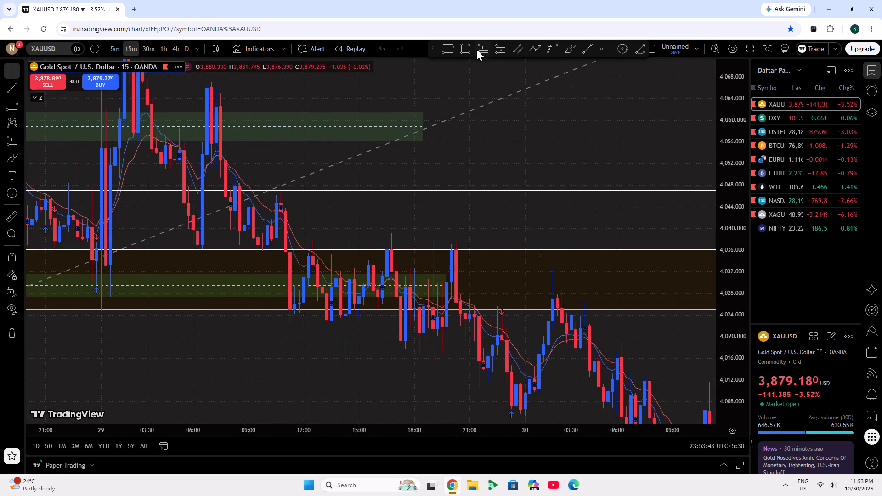
left_click(476, 49)
left_click(305, 303)
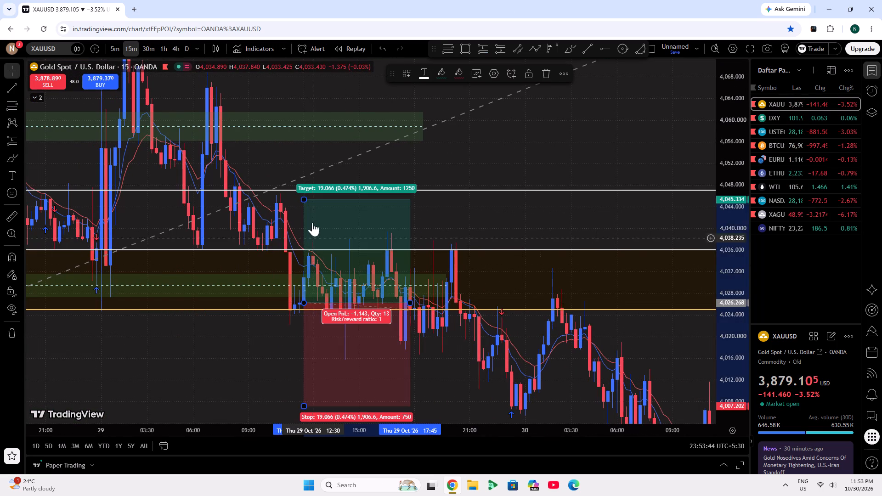